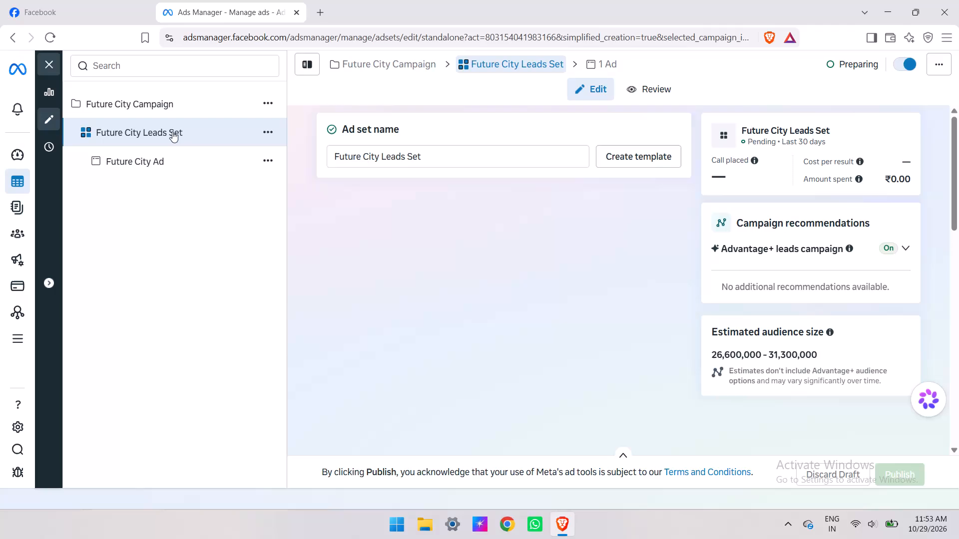
Open the Future City Leads Set ad set and examine its conversion and budget and schedule settings.
{"action": "left_click", "coordinate": [172, 131]}
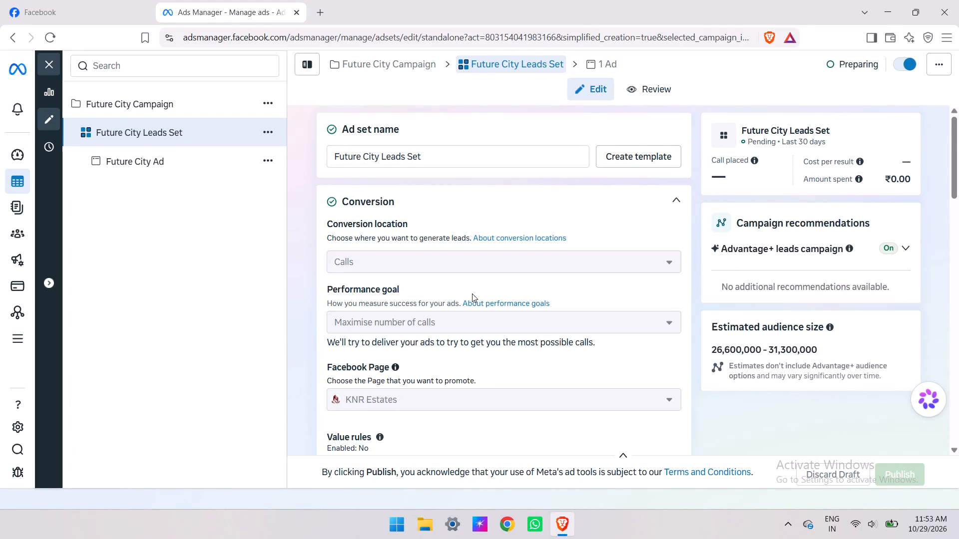
{"action": "scroll", "coordinate": [472, 293], "scroll_direction": "down", "scroll_amount": 4}
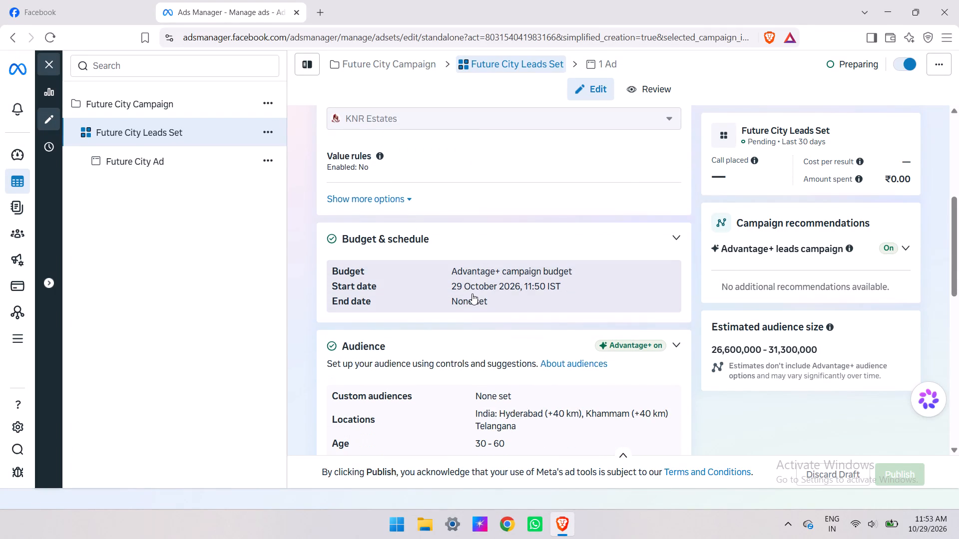
{"action": "left_click", "coordinate": [508, 296]}
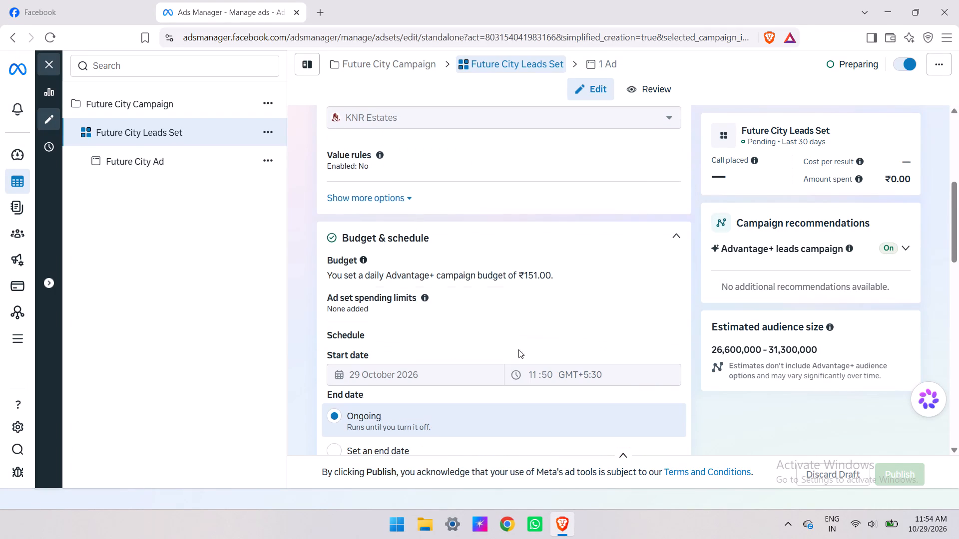
{"action": "scroll", "coordinate": [524, 375], "scroll_direction": "down", "scroll_amount": 1}
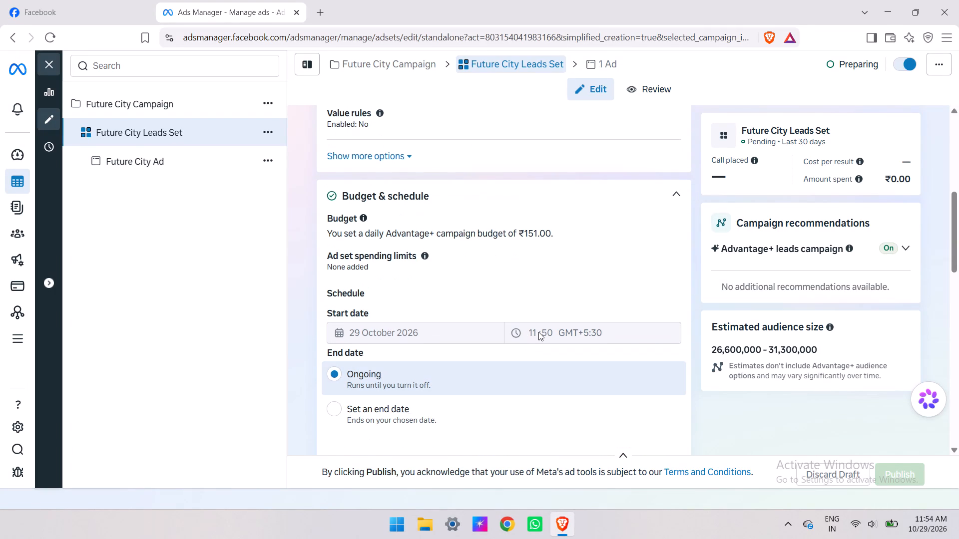
{"action": "scroll", "coordinate": [538, 331], "scroll_direction": "down", "scroll_amount": 1}
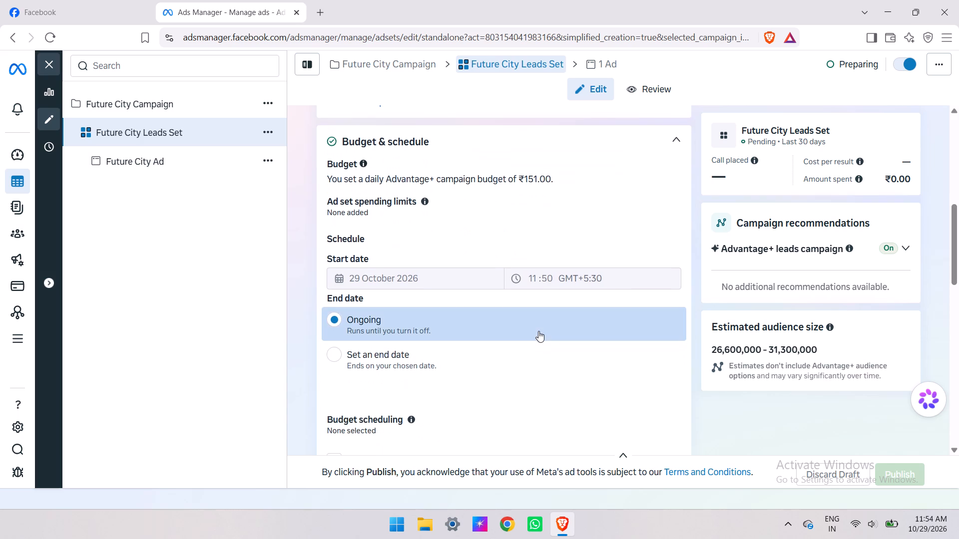
{"action": "scroll", "coordinate": [538, 331], "scroll_direction": "up", "scroll_amount": 3}
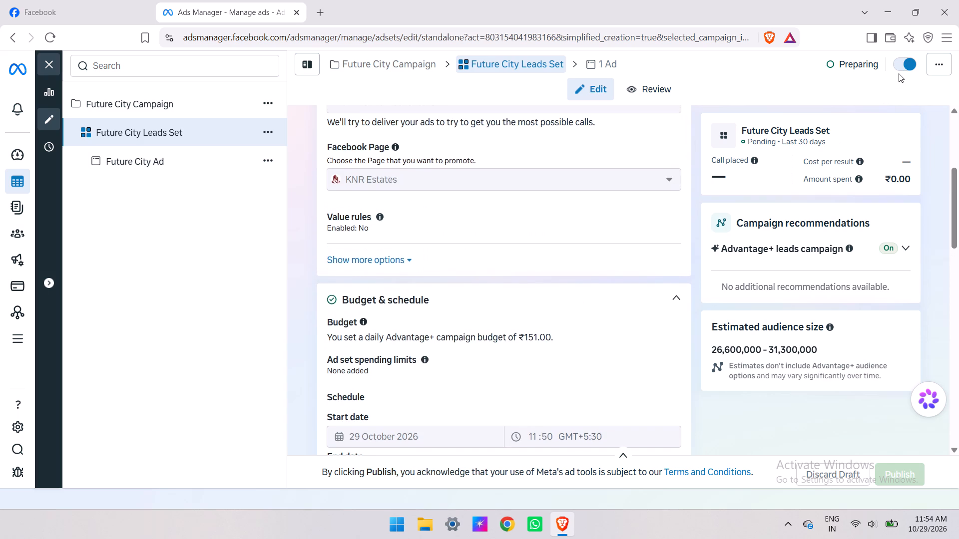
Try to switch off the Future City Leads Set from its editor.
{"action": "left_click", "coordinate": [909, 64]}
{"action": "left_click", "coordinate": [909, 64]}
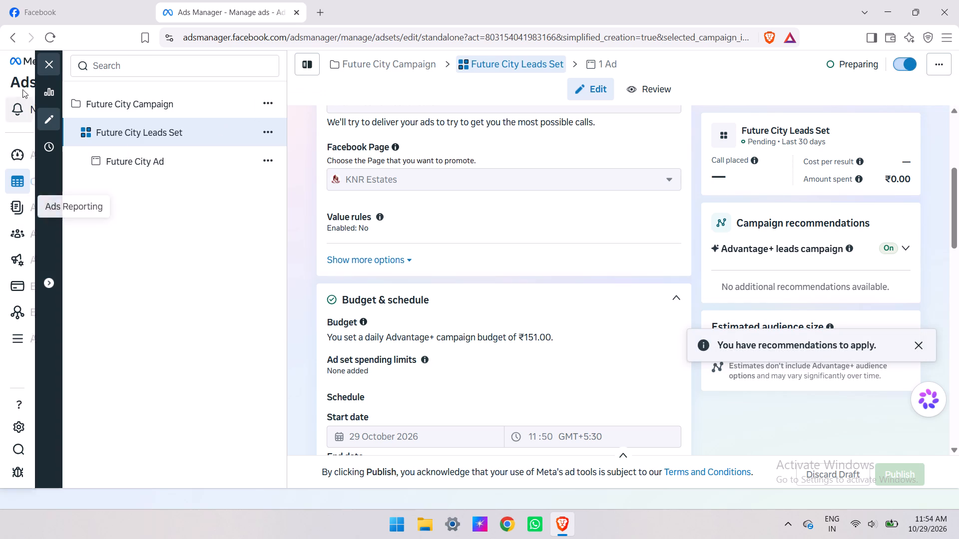
Go back to the ads list and switch off the Future City Ad.
{"action": "left_click", "coordinate": [7, 43]}
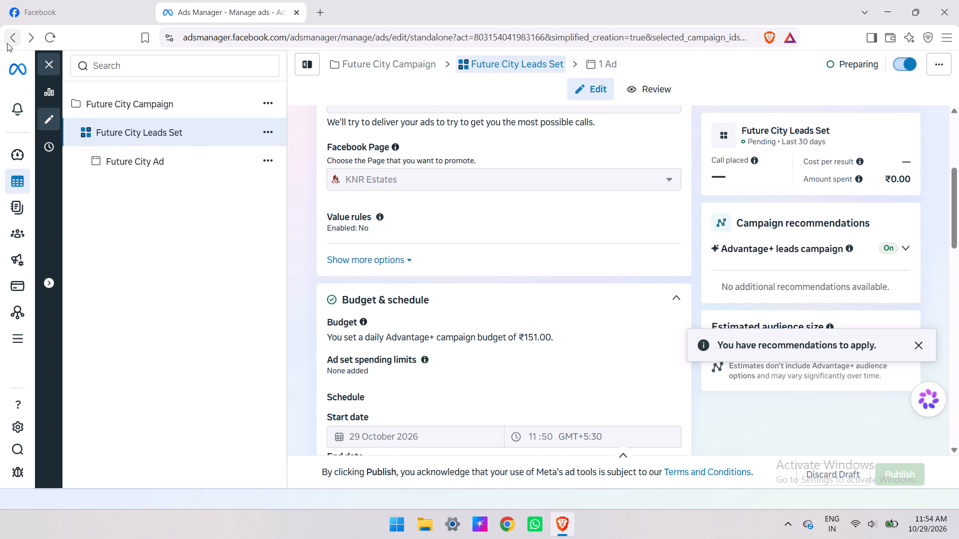
{"action": "left_click", "coordinate": [7, 43]}
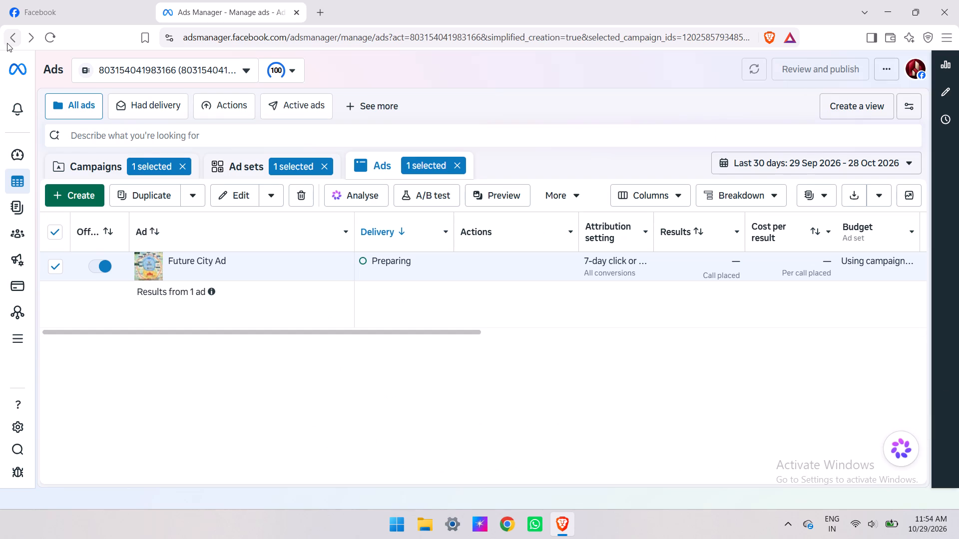
{"action": "left_click", "coordinate": [106, 270]}
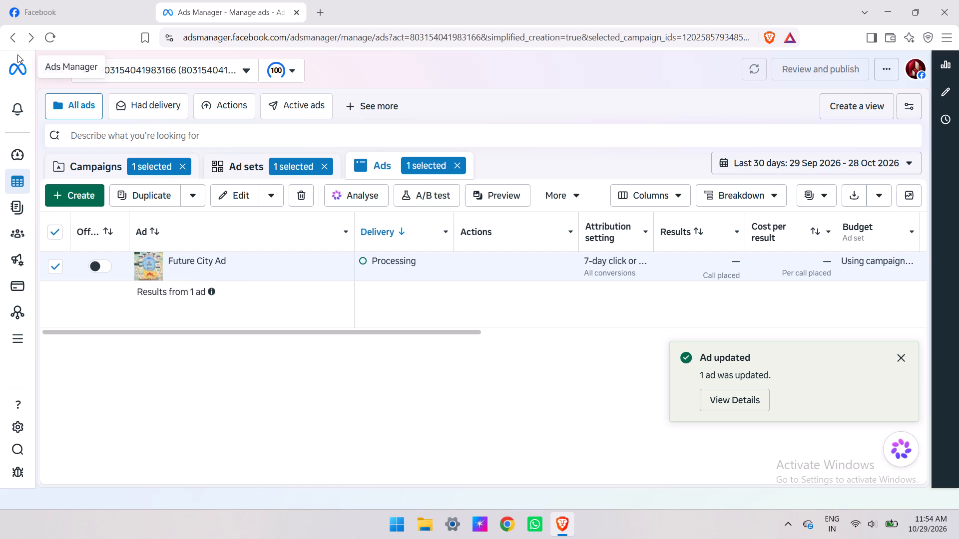
Go back to the ad sets list, dismiss the ad blocker notice, and switch off the Future City Leads Set.
{"action": "left_click", "coordinate": [7, 37]}
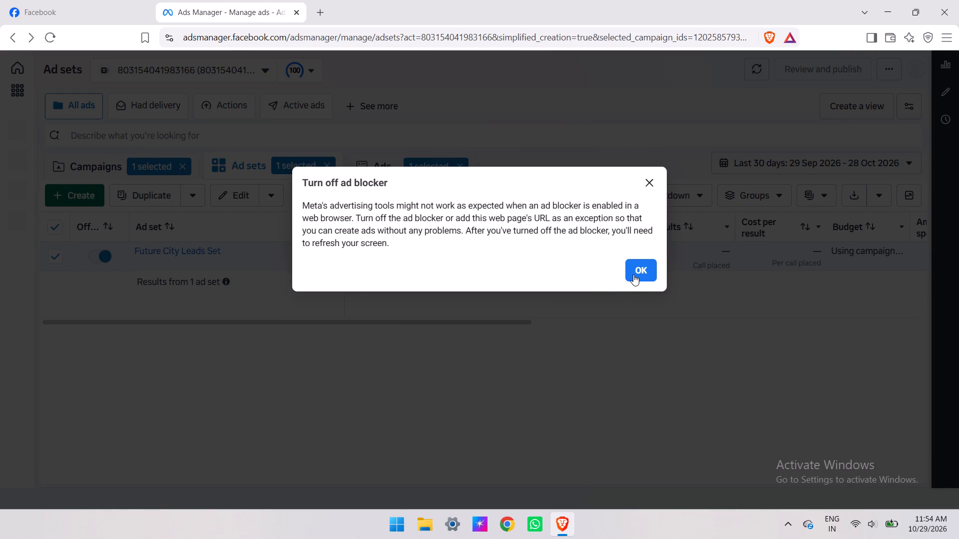
{"action": "left_click", "coordinate": [648, 270]}
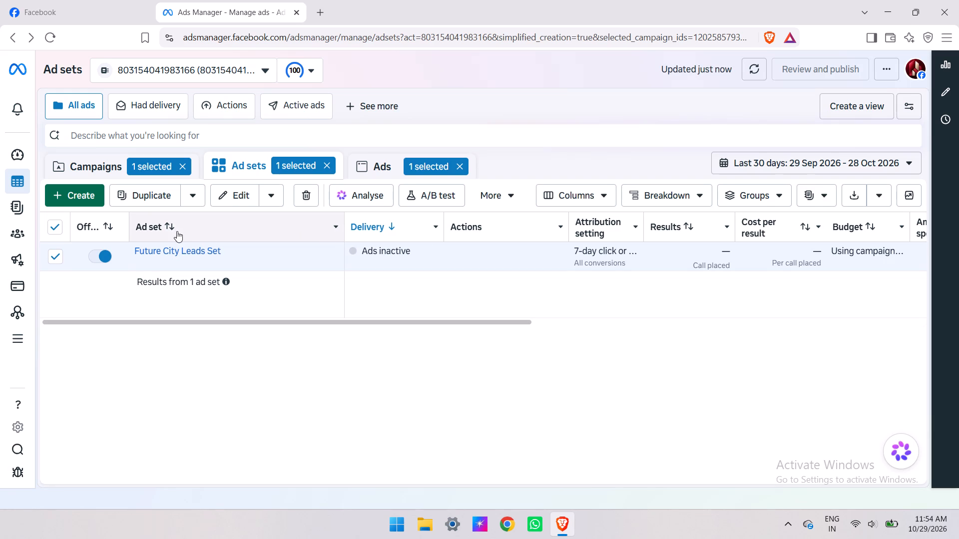
{"action": "left_click", "coordinate": [97, 255]}
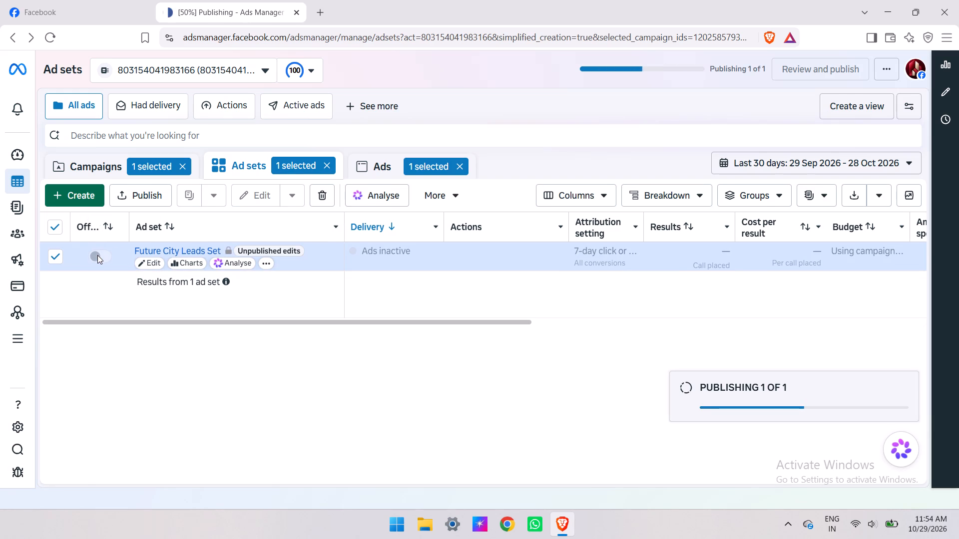
Return to the campaigns list, open the Future City Campaign for editing, and examine its daily budget setting.
{"action": "left_click", "coordinate": [7, 42]}
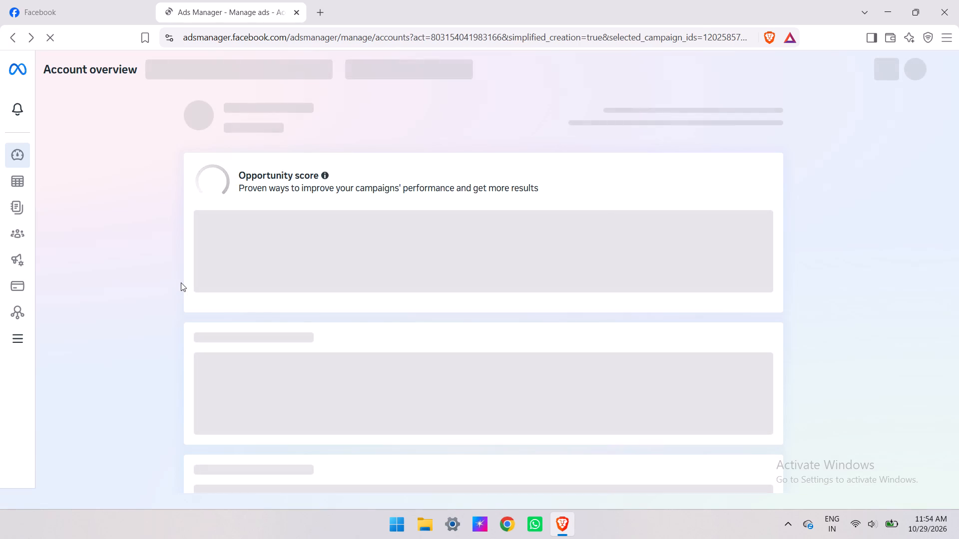
{"action": "left_click", "coordinate": [15, 176]}
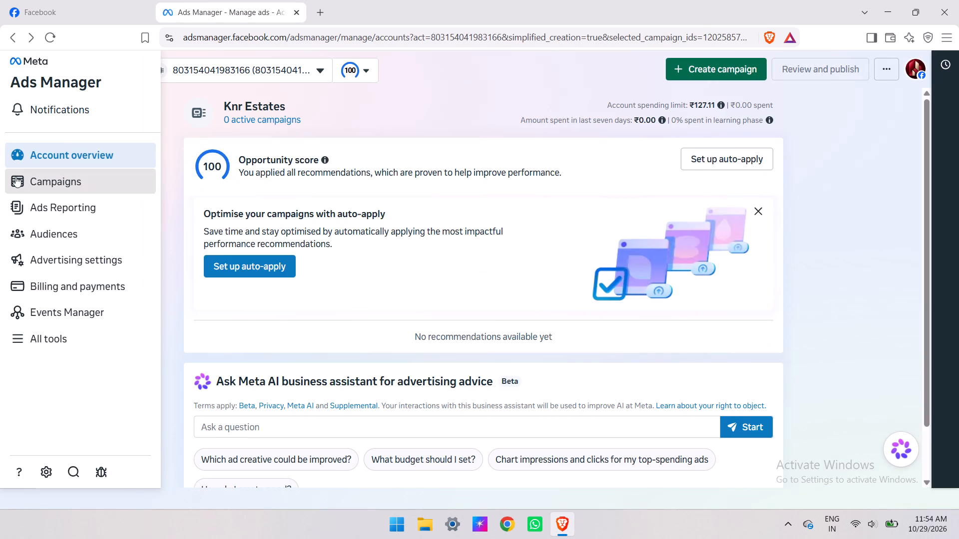
{"action": "left_click", "coordinate": [69, 190]}
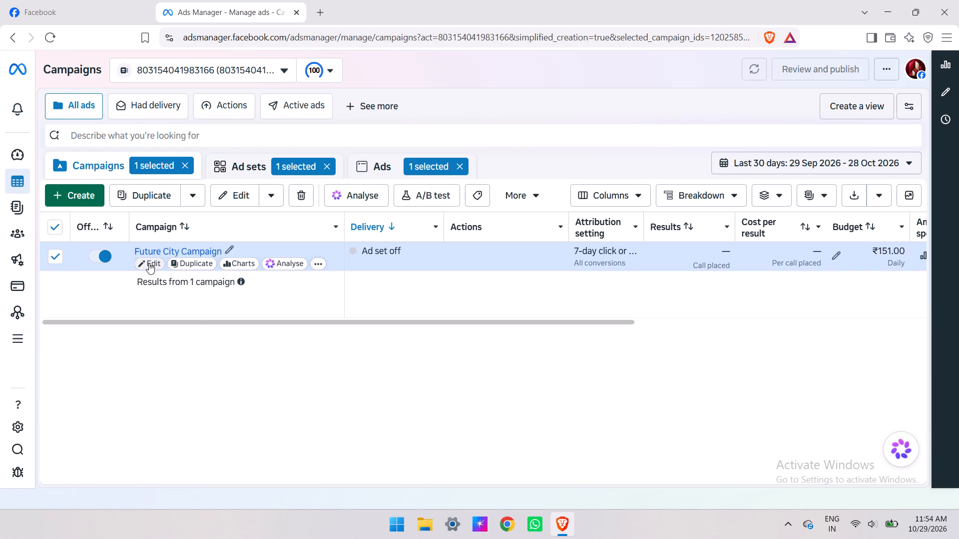
{"action": "left_click", "coordinate": [148, 263]}
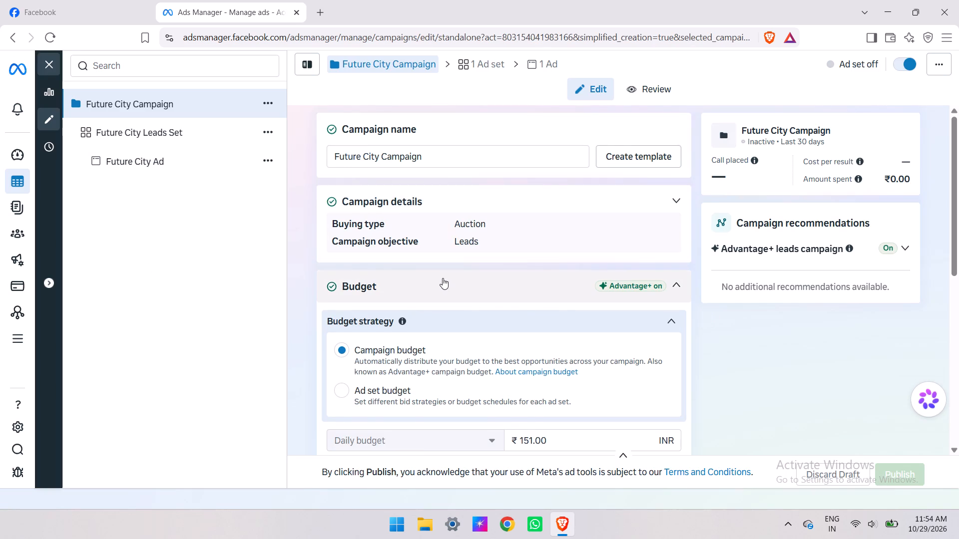
{"action": "scroll", "coordinate": [443, 278], "scroll_direction": "down", "scroll_amount": 2}
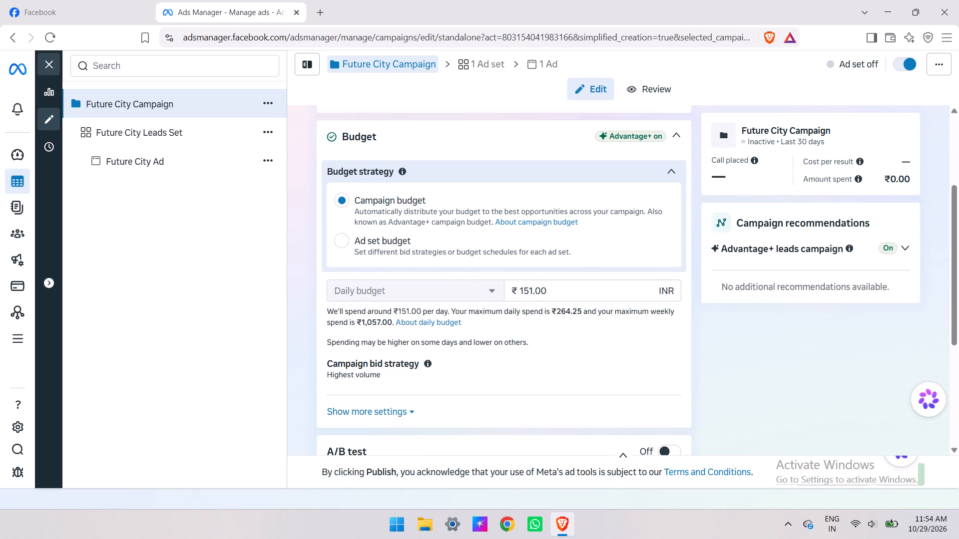
{"action": "left_click", "coordinate": [535, 288]}
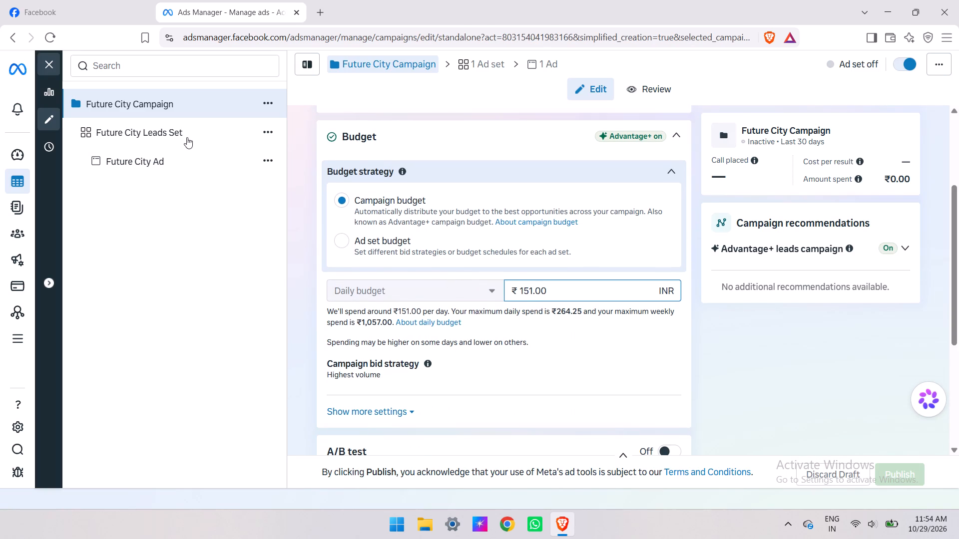
Open the Future City Leads Set, examine its conversion and budget and schedule settings, and try to edit the start time.
{"action": "left_click", "coordinate": [187, 137]}
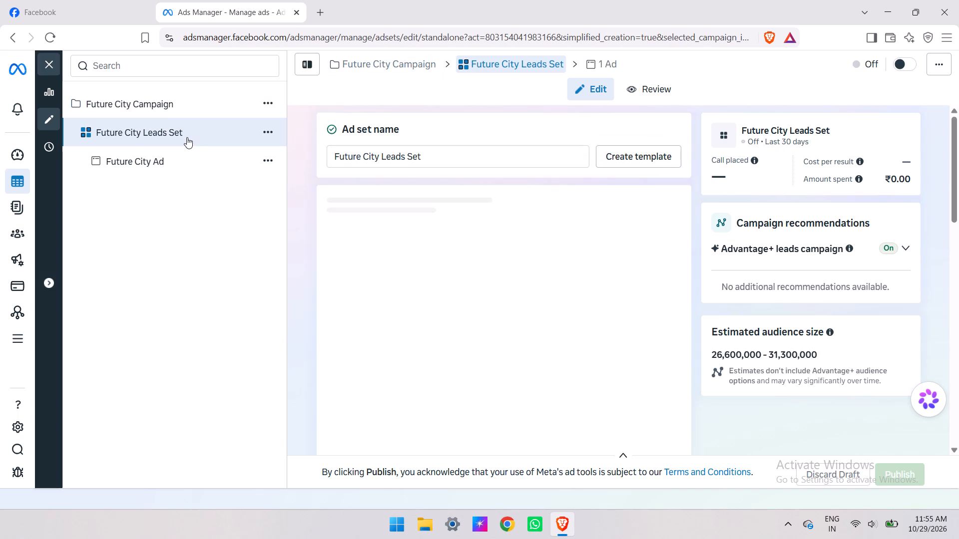
{"action": "scroll", "coordinate": [380, 269], "scroll_direction": "down", "scroll_amount": 3}
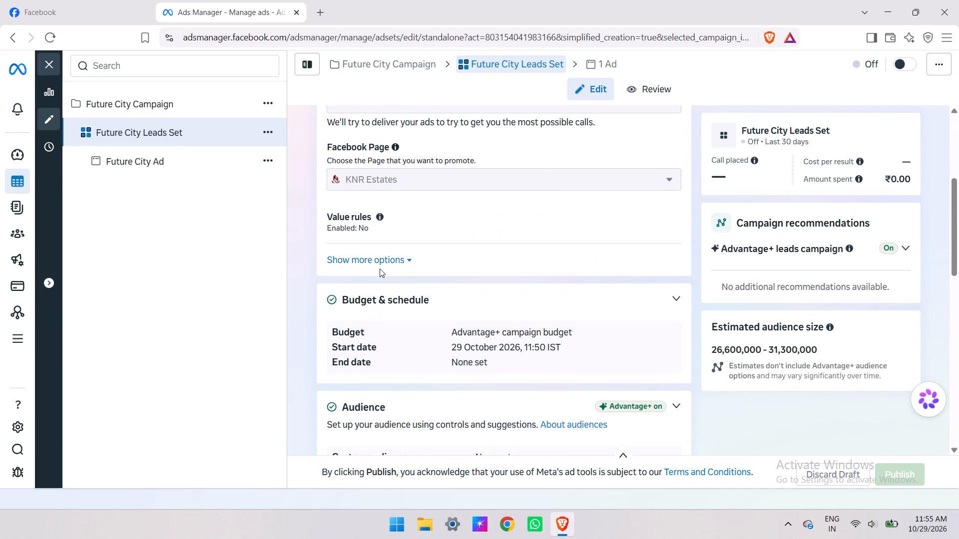
{"action": "scroll", "coordinate": [380, 269], "scroll_direction": "down", "scroll_amount": 1}
{"action": "left_click", "coordinate": [485, 257]}
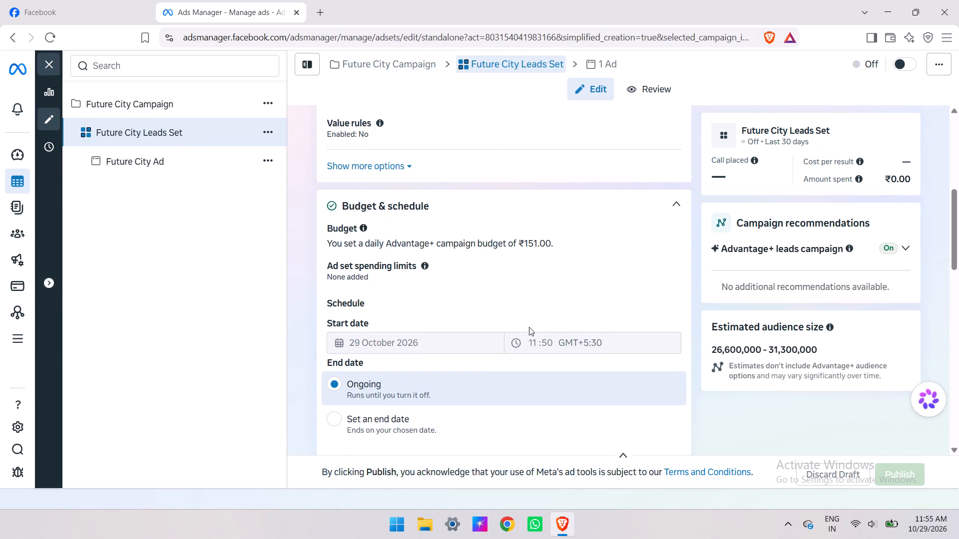
{"action": "scroll", "coordinate": [552, 342], "scroll_direction": "down", "scroll_amount": 1}
{"action": "scroll", "coordinate": [552, 342], "scroll_direction": "right", "scroll_amount": 1}
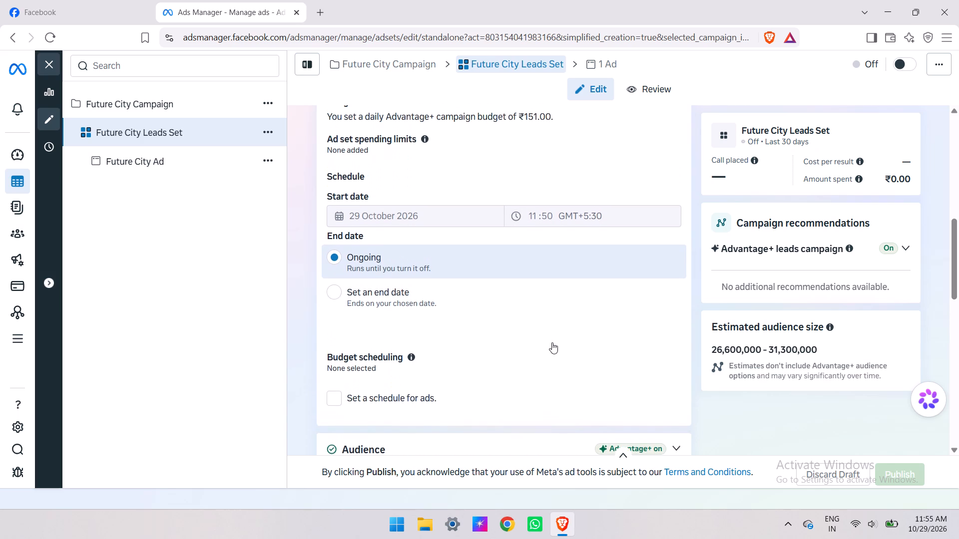
{"action": "scroll", "coordinate": [552, 342], "scroll_direction": "right", "scroll_amount": 1}
{"action": "scroll", "coordinate": [552, 342], "scroll_direction": "up", "scroll_amount": 1}
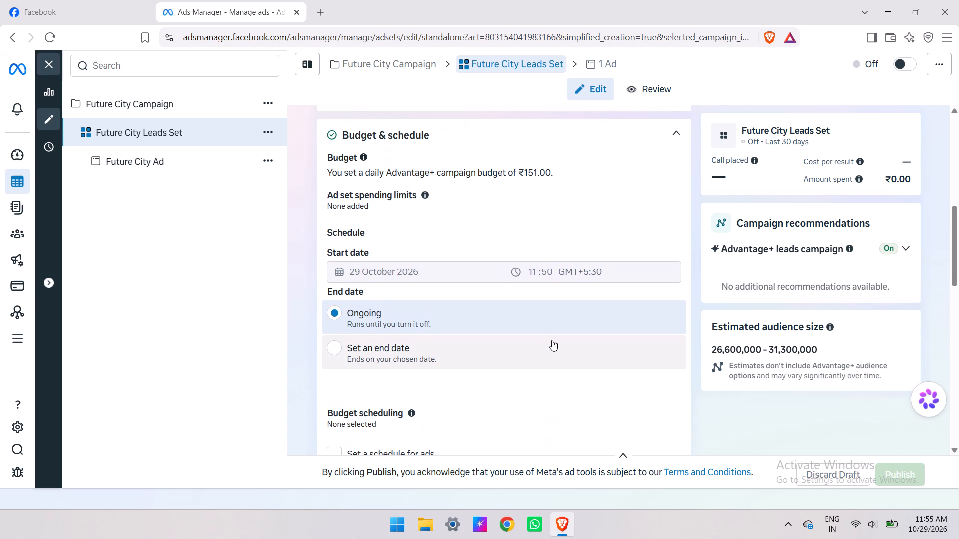
{"action": "left_click", "coordinate": [565, 270]}
{"action": "left_click", "coordinate": [601, 87]}
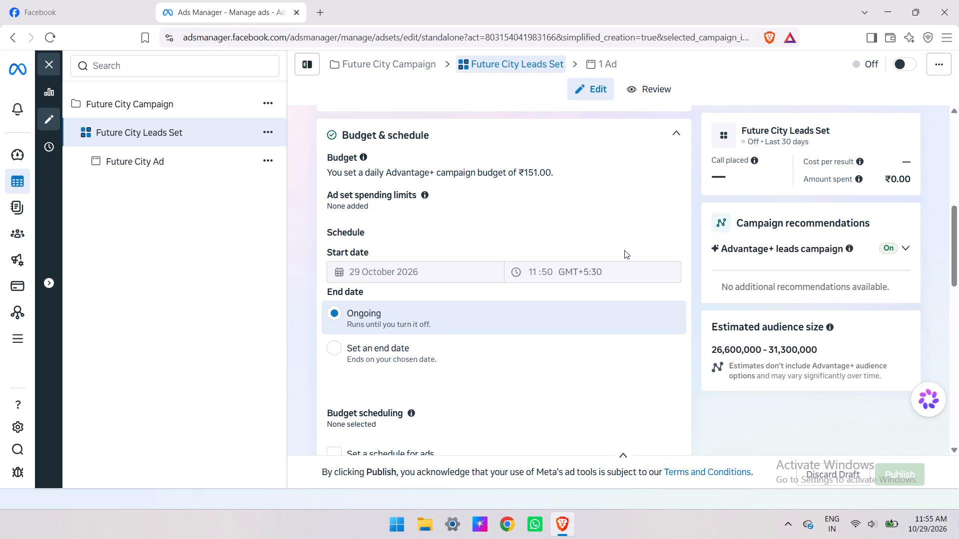
{"action": "scroll", "coordinate": [624, 250], "scroll_direction": "up", "scroll_amount": 4}
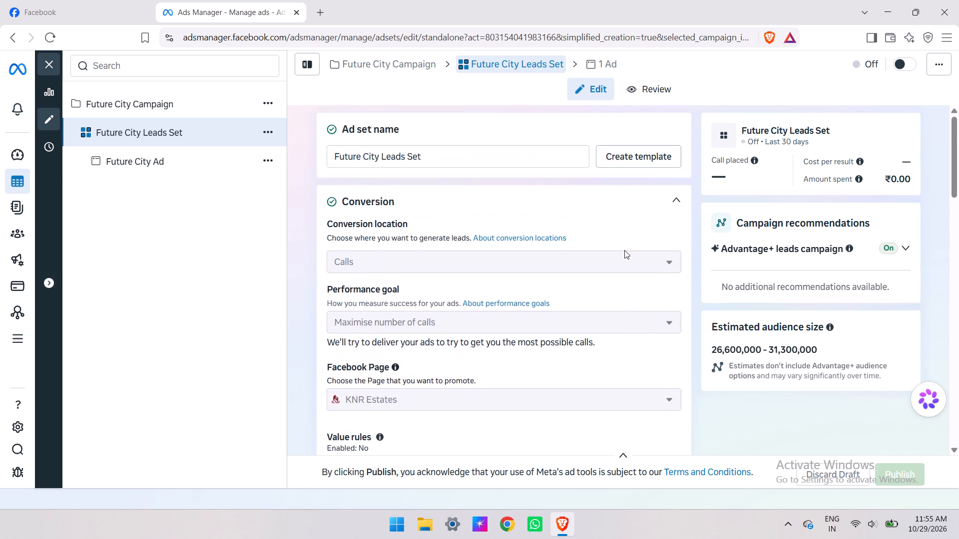
{"action": "left_click", "coordinate": [597, 78]}
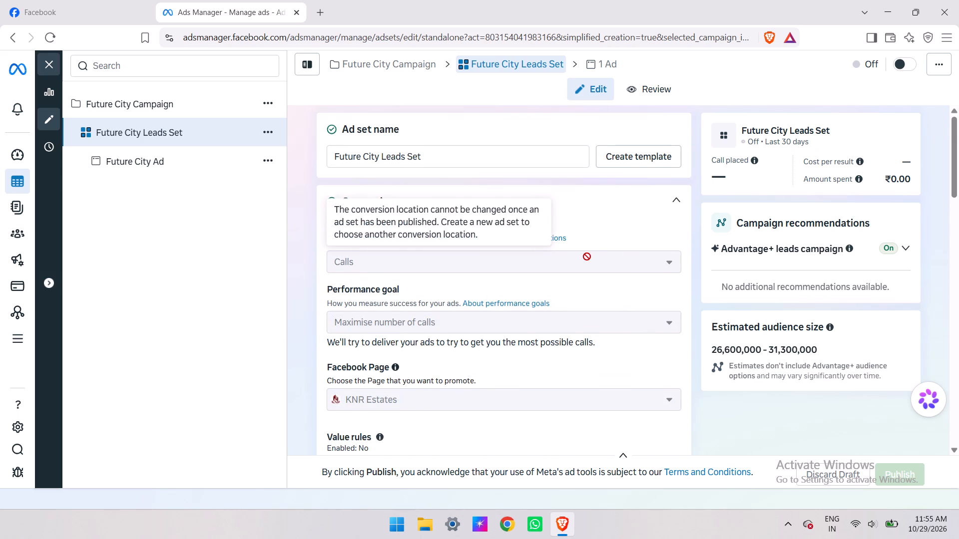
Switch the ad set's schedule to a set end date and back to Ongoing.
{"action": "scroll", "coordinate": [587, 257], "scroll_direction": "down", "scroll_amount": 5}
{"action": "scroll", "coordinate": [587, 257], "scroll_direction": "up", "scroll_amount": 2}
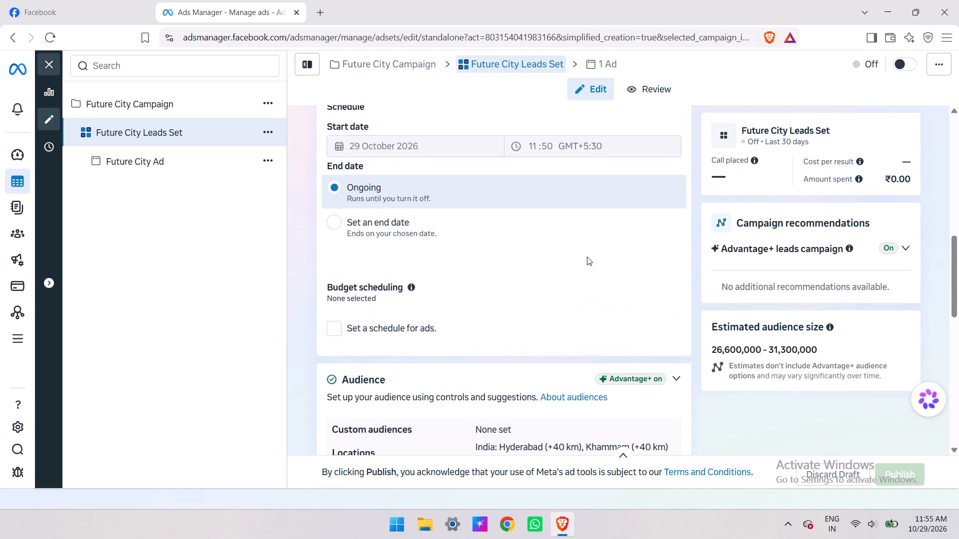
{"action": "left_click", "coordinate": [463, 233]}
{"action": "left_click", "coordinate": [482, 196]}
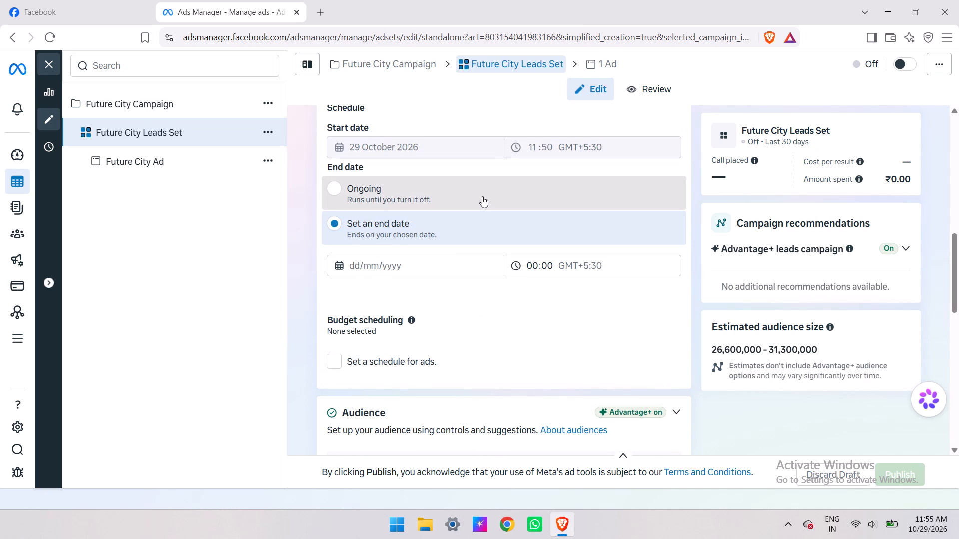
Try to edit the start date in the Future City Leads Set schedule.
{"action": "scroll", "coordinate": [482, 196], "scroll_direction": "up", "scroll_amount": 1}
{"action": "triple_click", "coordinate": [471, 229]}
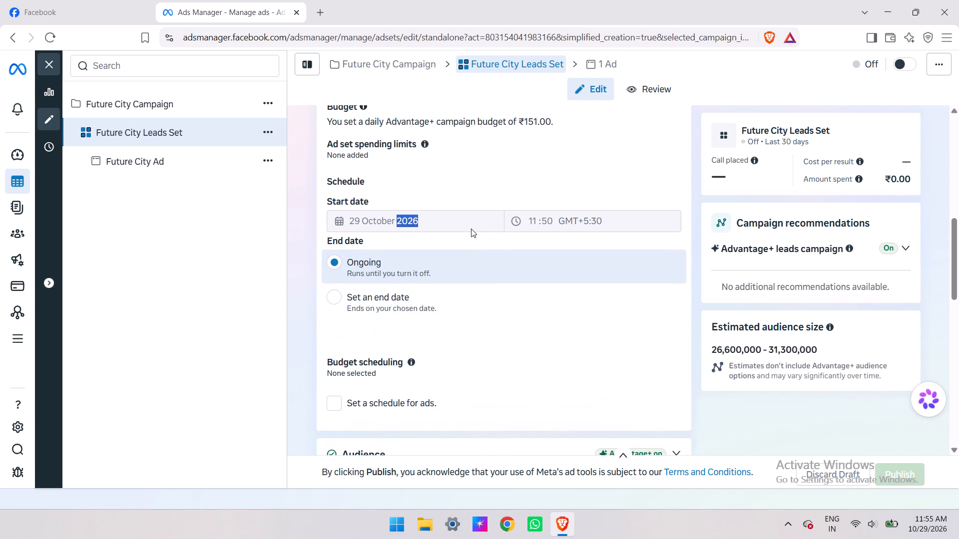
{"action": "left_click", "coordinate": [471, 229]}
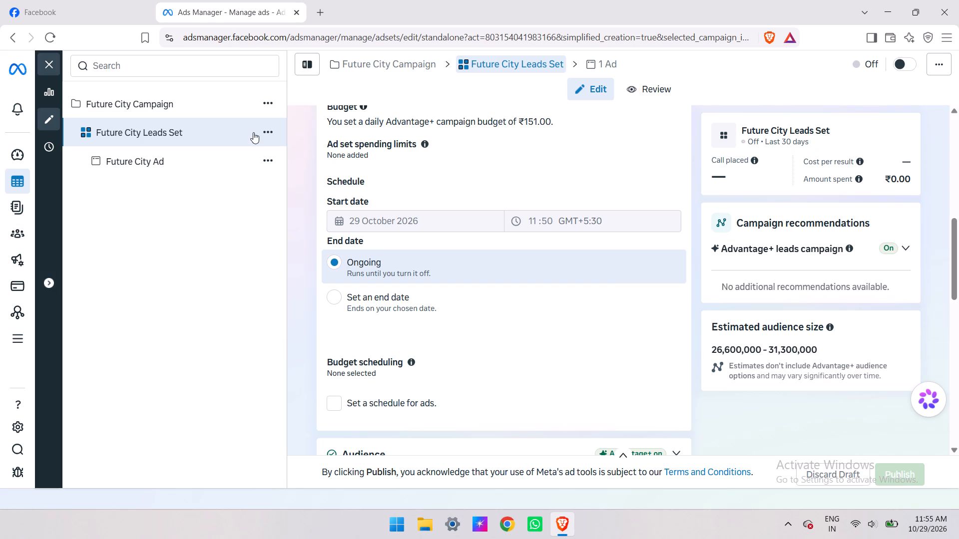
Check the actions available for the Future City Leads Set and examine the Future City Campaign's budget, A/B test and special category settings.
{"action": "left_click", "coordinate": [267, 134]}
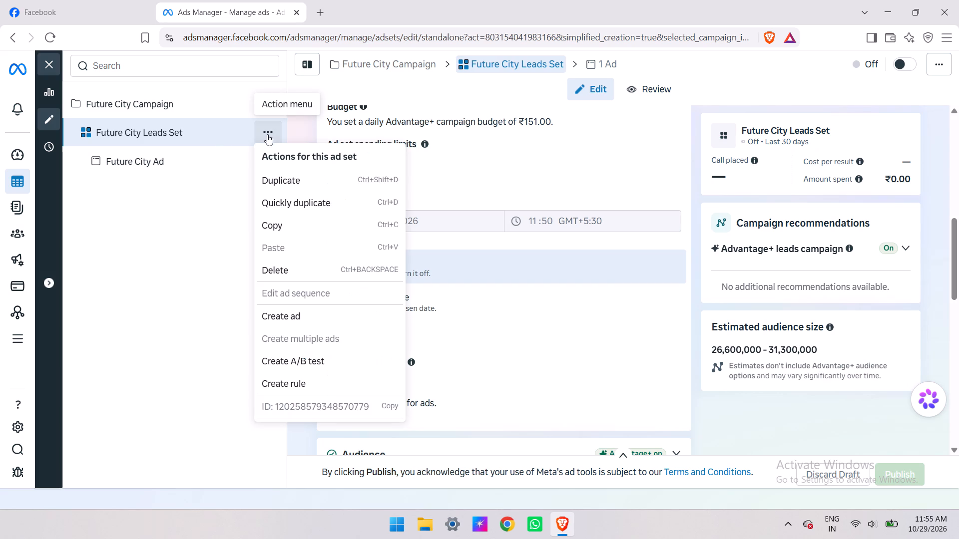
{"action": "left_click", "coordinate": [147, 97]}
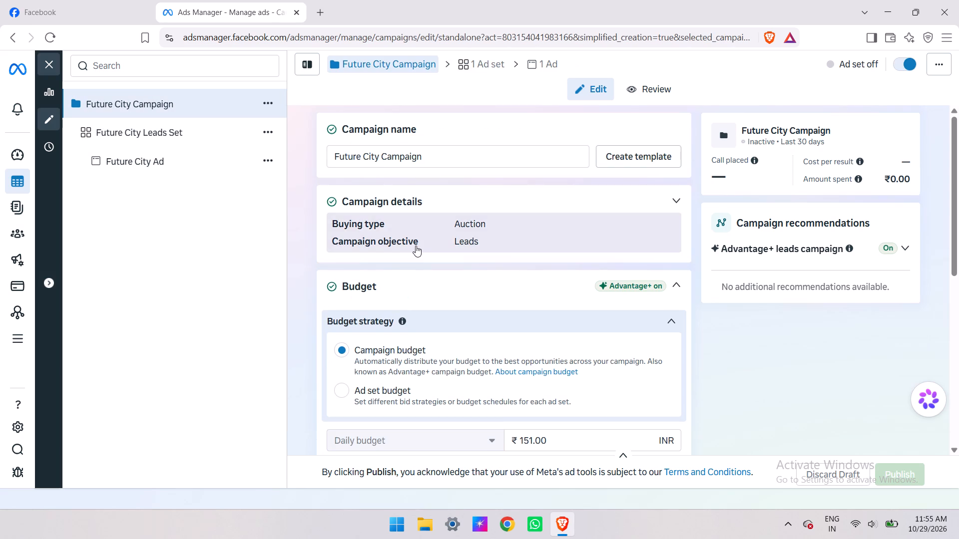
{"action": "scroll", "coordinate": [416, 246], "scroll_direction": "down", "scroll_amount": 5}
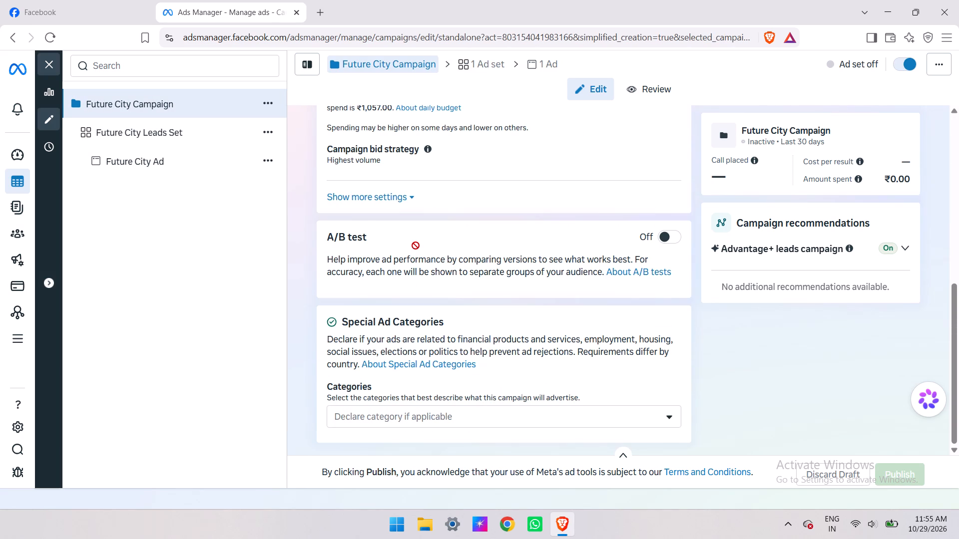
{"action": "scroll", "coordinate": [416, 246], "scroll_direction": "up", "scroll_amount": 2}
{"action": "key", "text": "Return"}
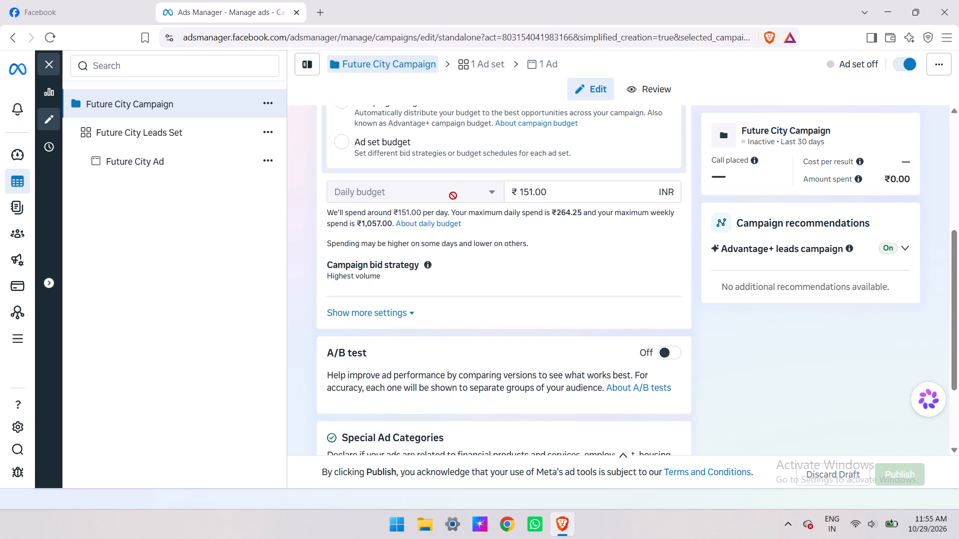
Return to the campaigns list and switch off Future City Campaign.
{"action": "left_click", "coordinate": [12, 146]}
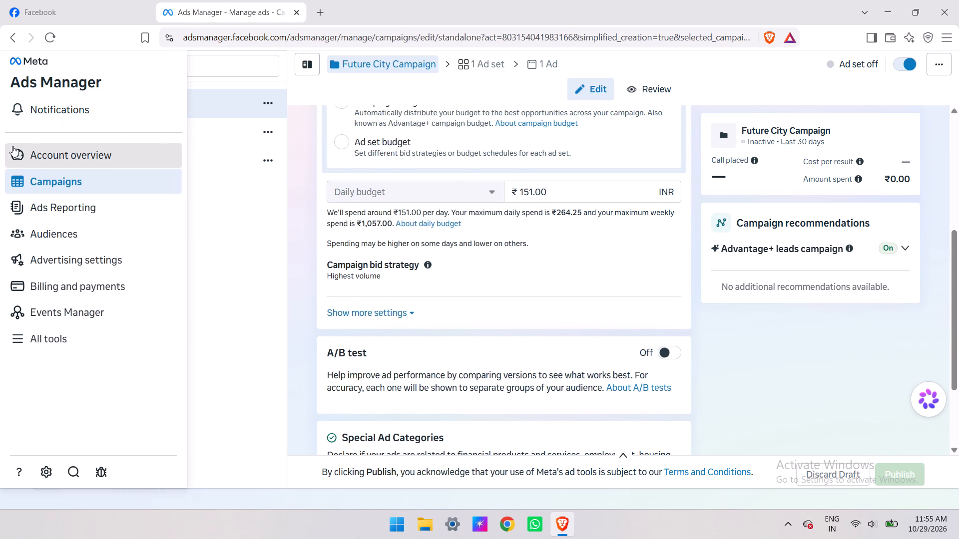
{"action": "left_click", "coordinate": [87, 189]}
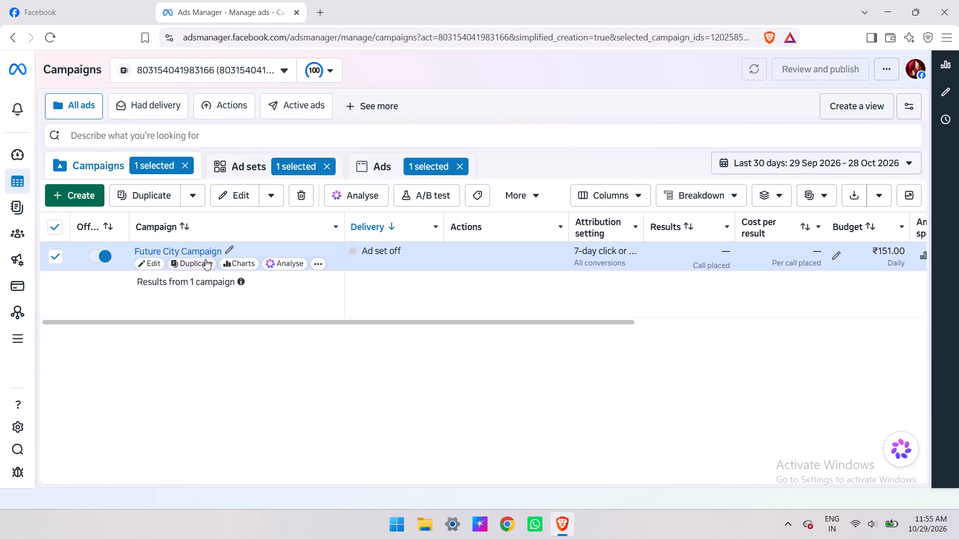
{"action": "left_click", "coordinate": [102, 256]}
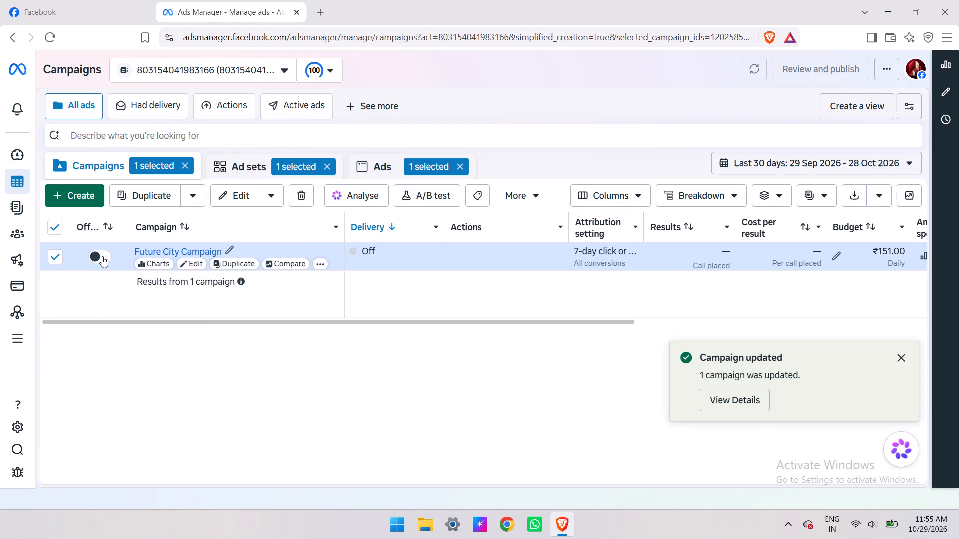
Open Future City Leads Set for editing and examine its budget, ad set spending limits, start date and scheduling options.
{"action": "left_click", "coordinate": [162, 251]}
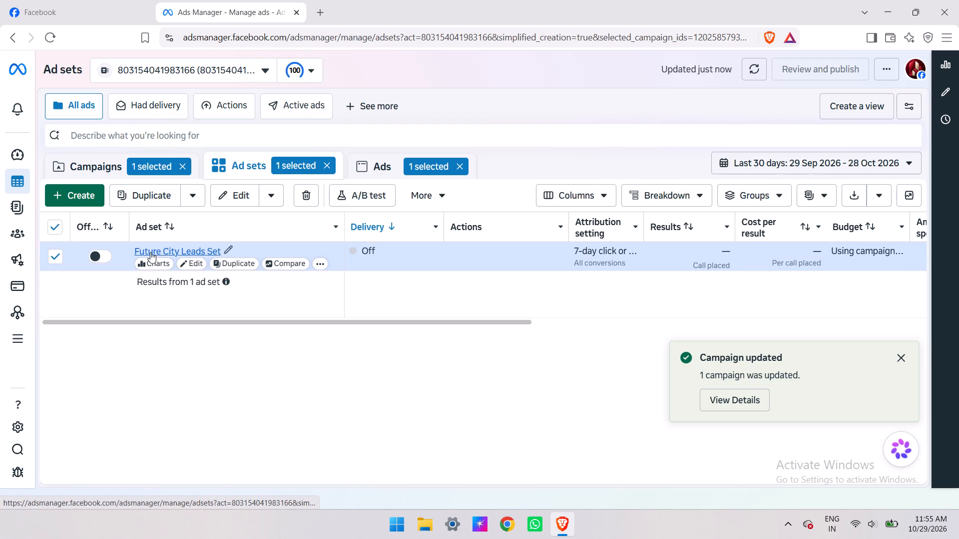
{"action": "left_click", "coordinate": [191, 267]}
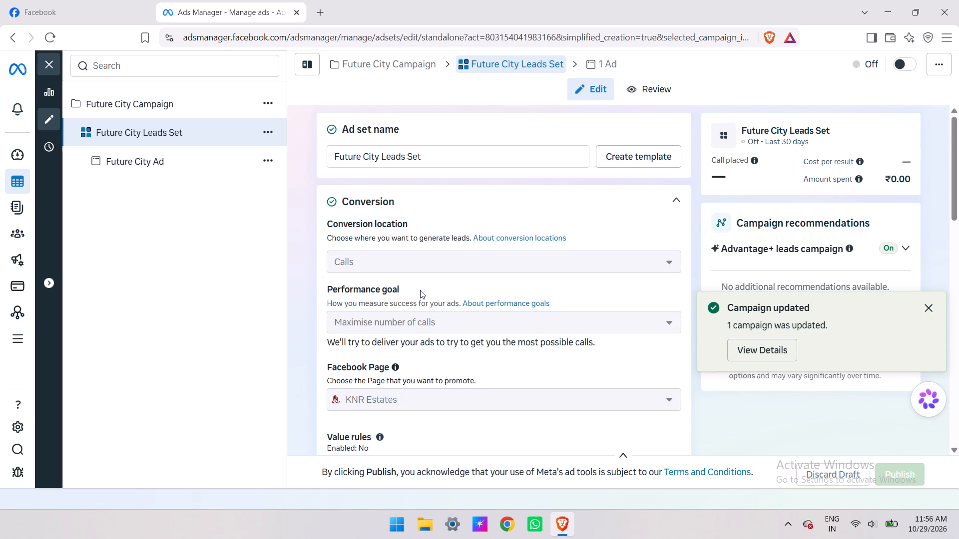
{"action": "scroll", "coordinate": [420, 290], "scroll_direction": "down", "scroll_amount": 3}
{"action": "left_click", "coordinate": [461, 313]}
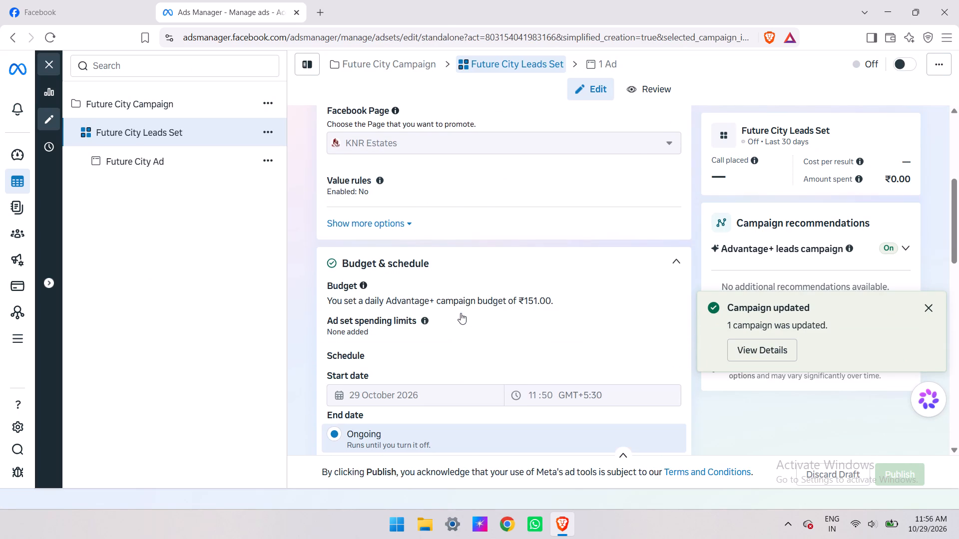
{"action": "scroll", "coordinate": [498, 388], "scroll_direction": "down", "scroll_amount": 1}
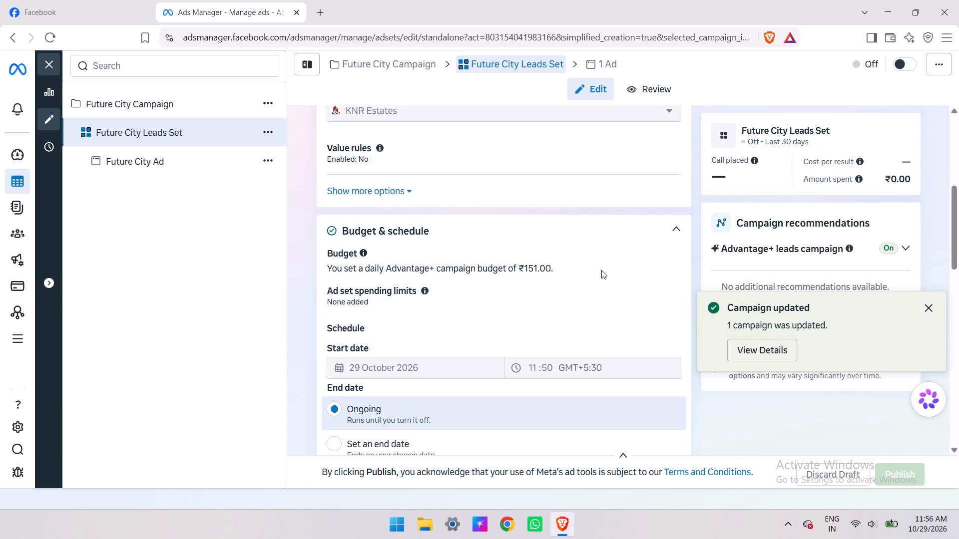
{"action": "scroll", "coordinate": [536, 354], "scroll_direction": "down", "scroll_amount": 1}
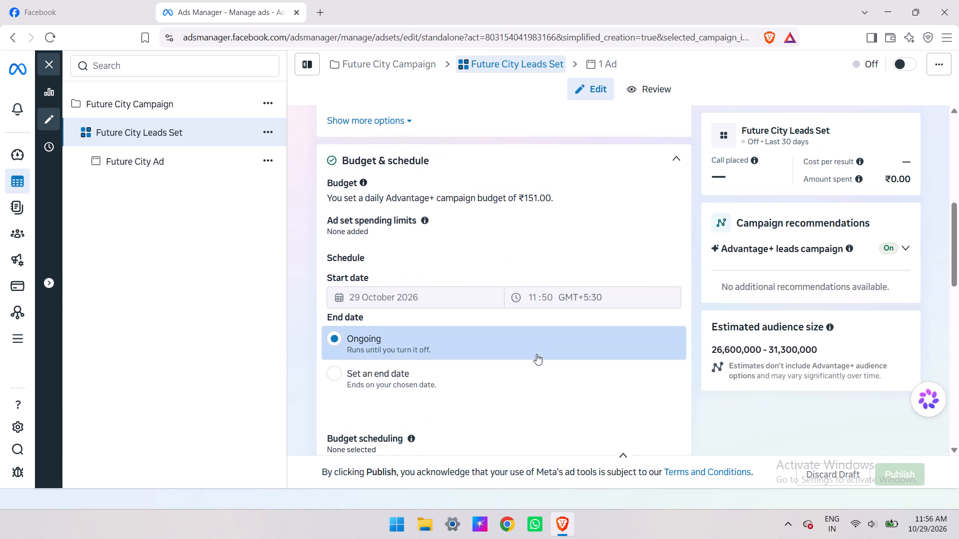
{"action": "left_click", "coordinate": [666, 238]}
{"action": "left_click", "coordinate": [666, 238]}
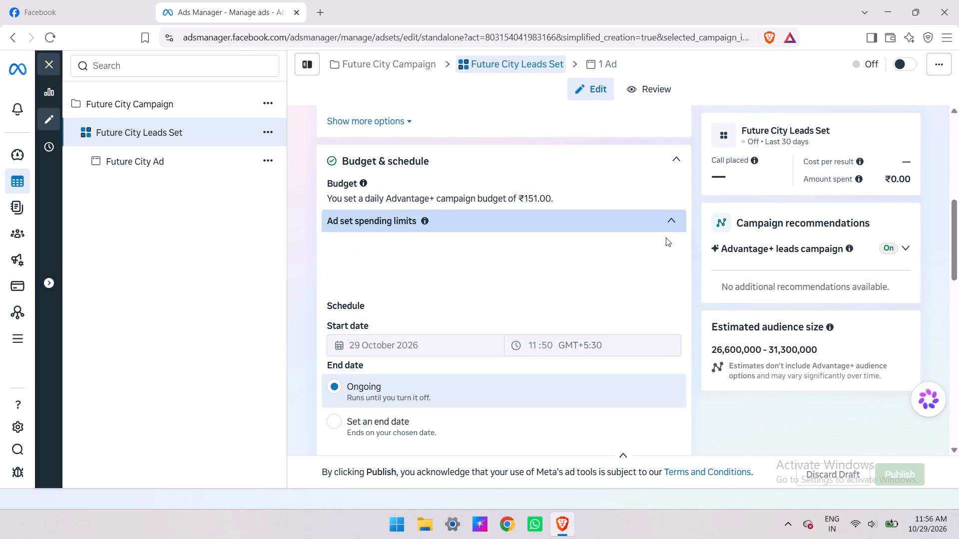
{"action": "left_click", "coordinate": [651, 222]}
{"action": "scroll", "coordinate": [651, 222], "scroll_direction": "down", "scroll_amount": 1}
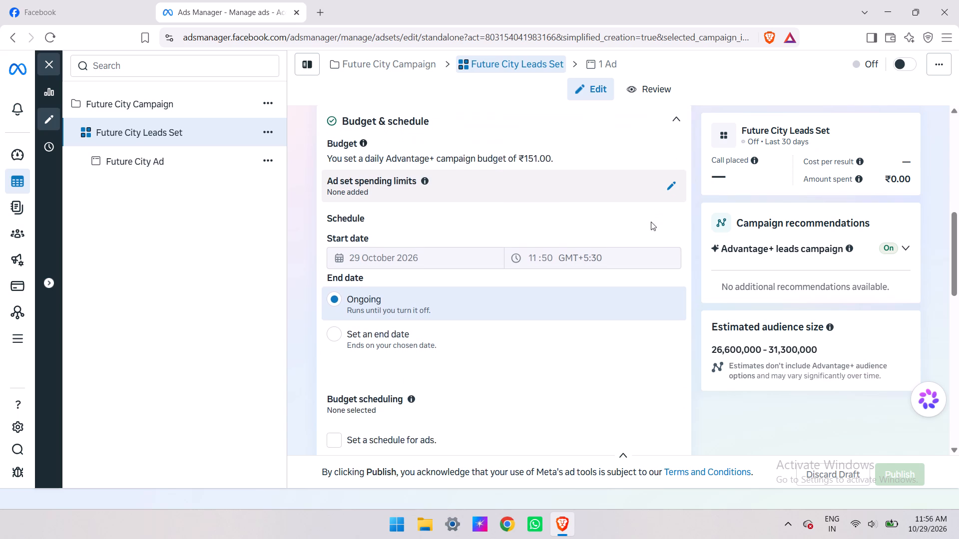
{"action": "scroll", "coordinate": [600, 232], "scroll_direction": "down", "scroll_amount": 3}
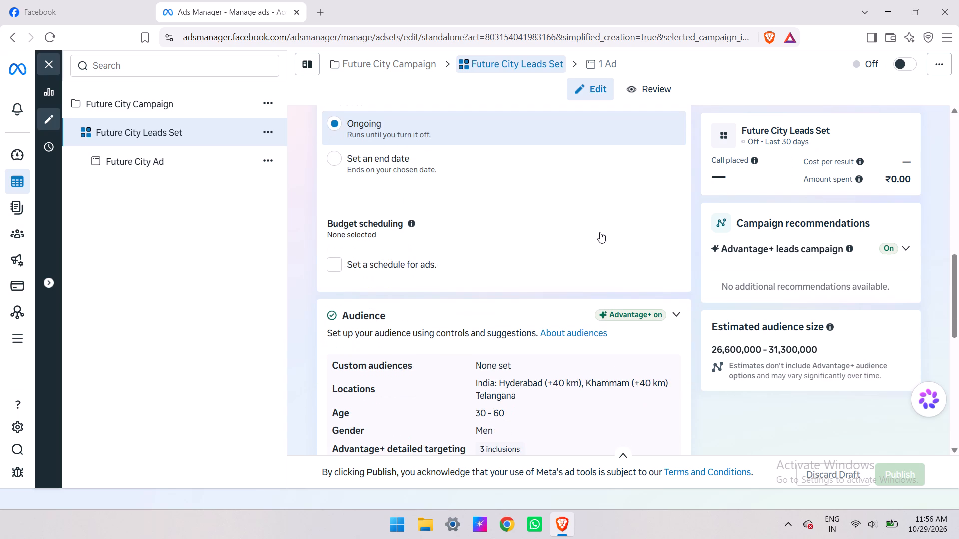
Examine the remaining Future City Leads Set settings down to brand safety and check the actions available for the ad set.
{"action": "left_click", "coordinate": [941, 71]}
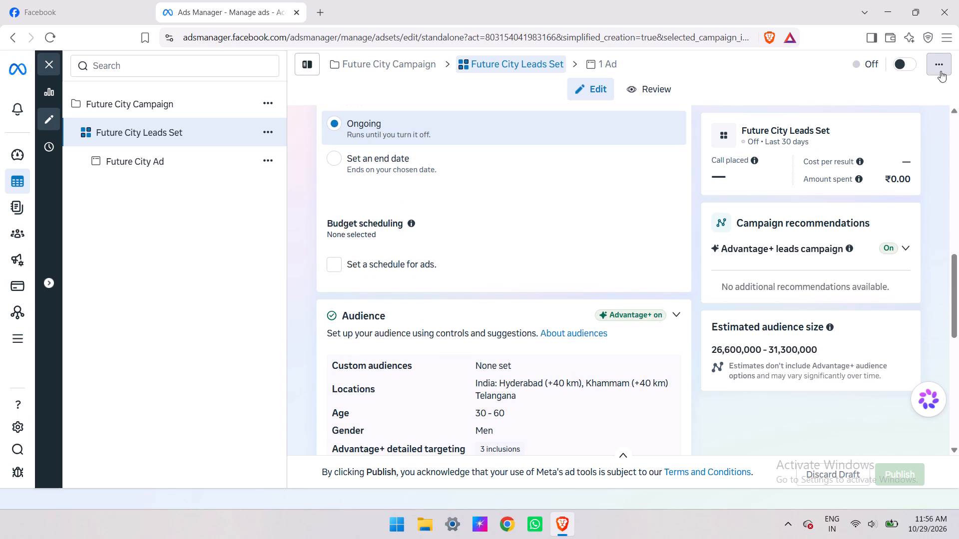
{"action": "left_click", "coordinate": [727, 392]}
{"action": "scroll", "coordinate": [622, 372], "scroll_direction": "down", "scroll_amount": 4}
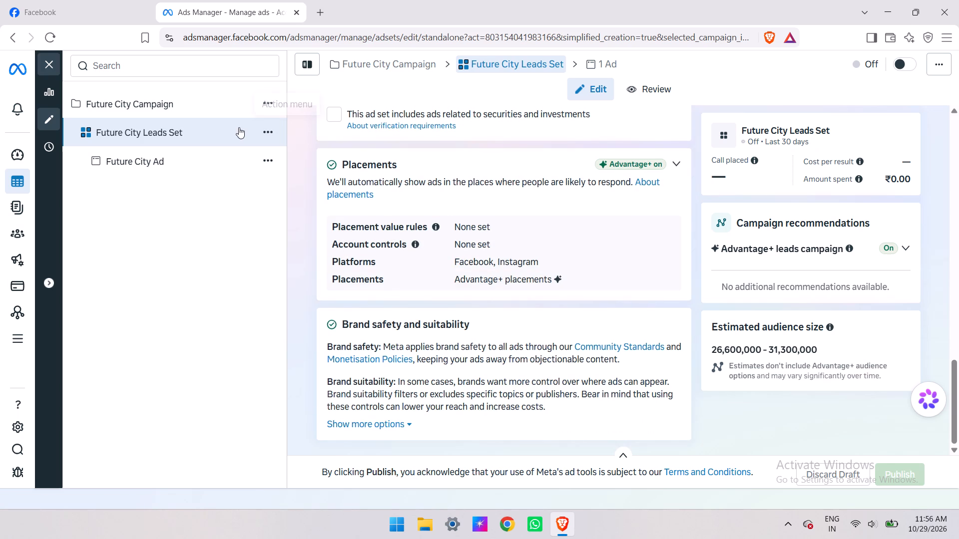
{"action": "left_click", "coordinate": [272, 130]}
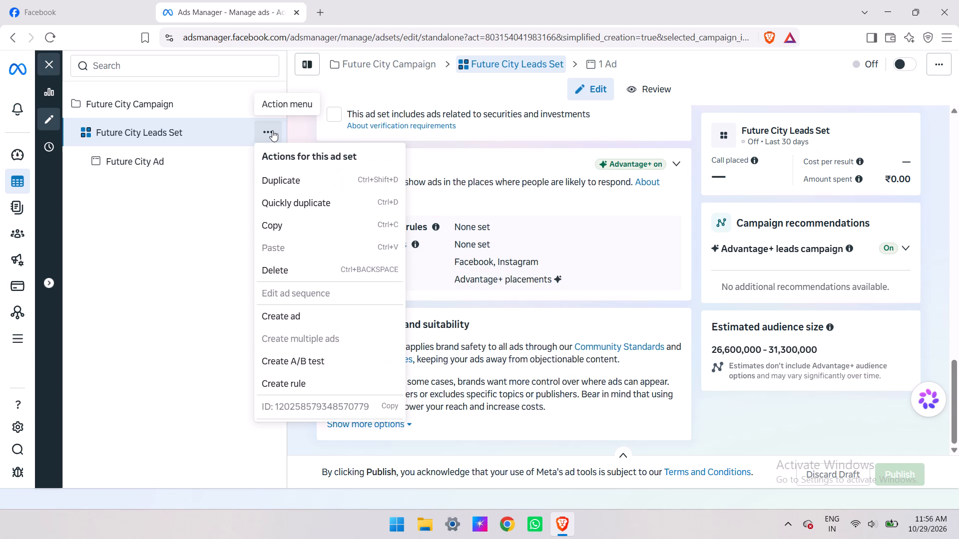
{"action": "left_click", "coordinate": [272, 130]}
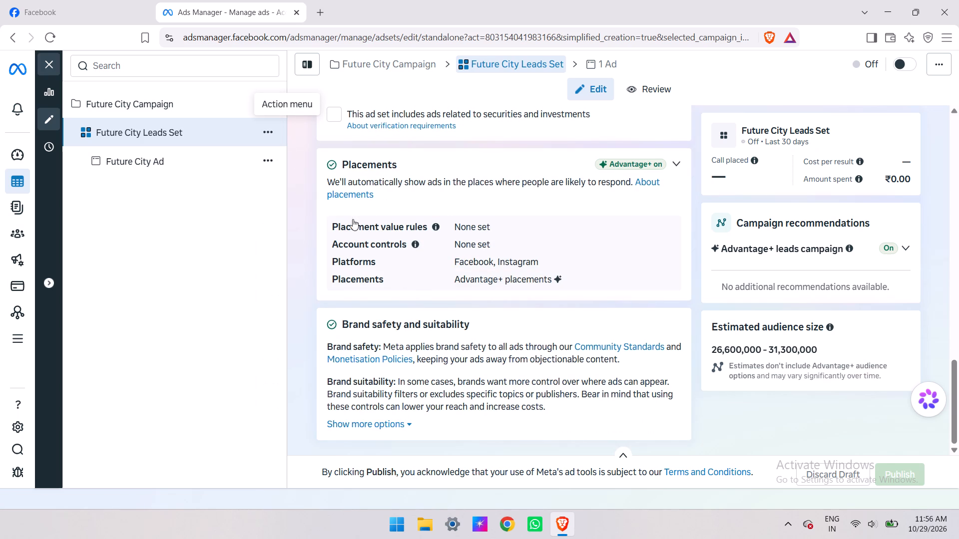
{"action": "scroll", "coordinate": [372, 240], "scroll_direction": "down", "scroll_amount": 1}
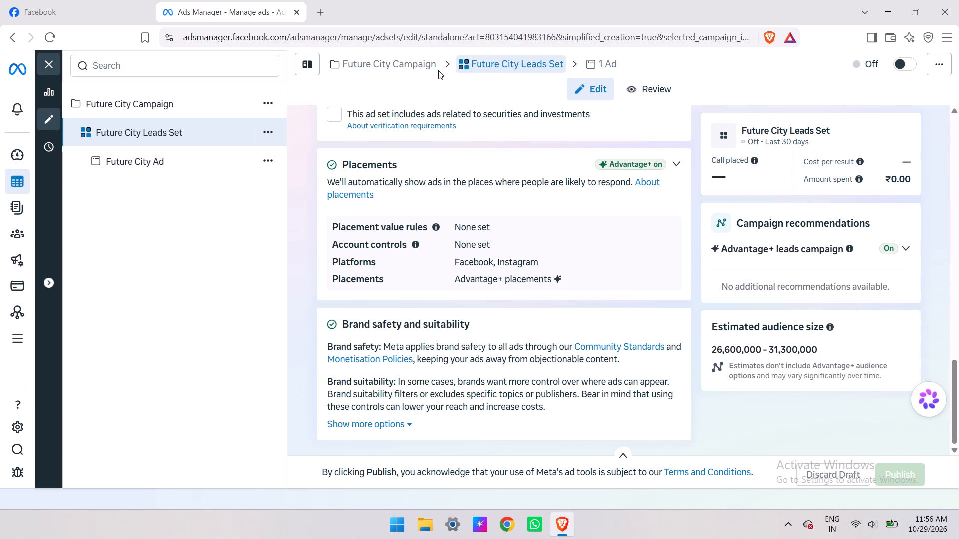
Check the Future City Campaign settings and the ads list of Future City Leads Set, ending back at the ad sets list.
{"action": "left_click", "coordinate": [353, 64]}
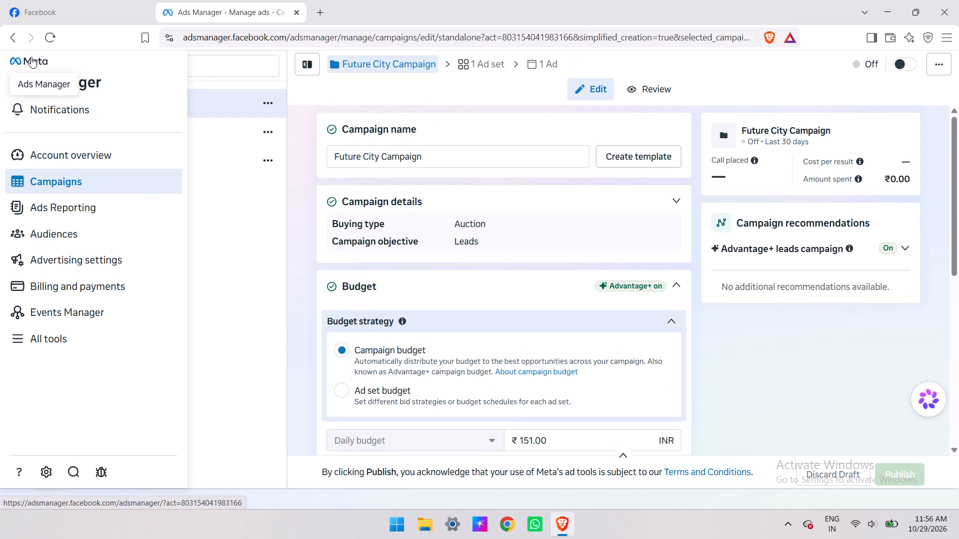
{"action": "left_click", "coordinate": [19, 42]}
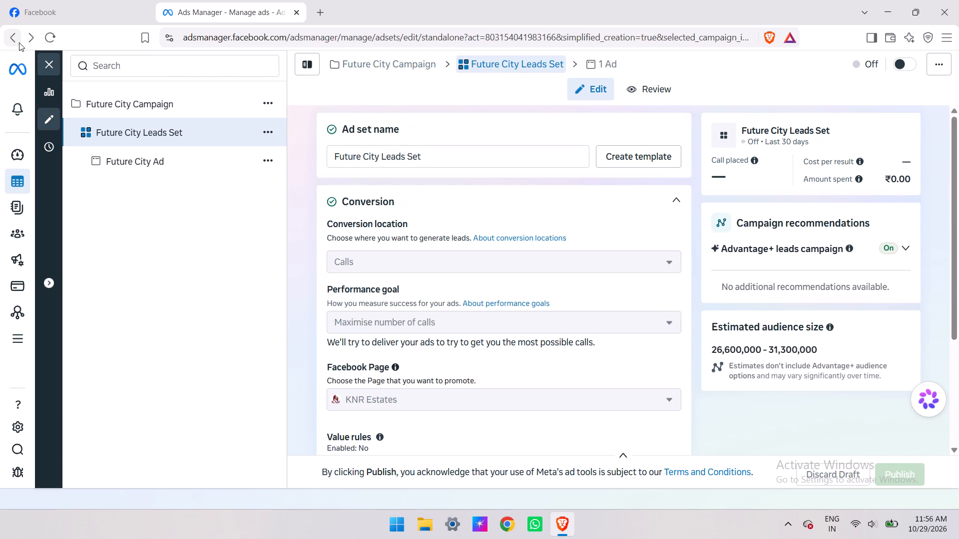
{"action": "left_click", "coordinate": [19, 42]}
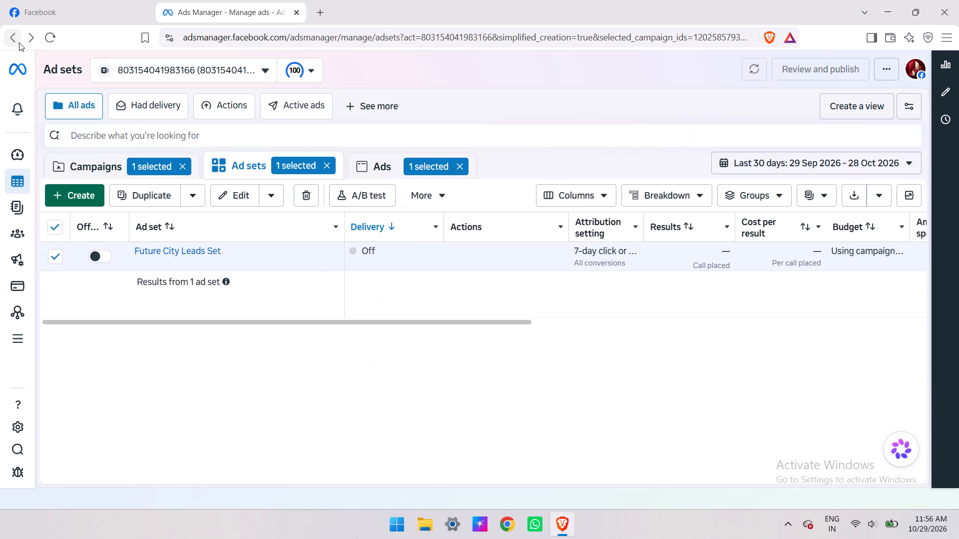
{"action": "left_click", "coordinate": [180, 250]}
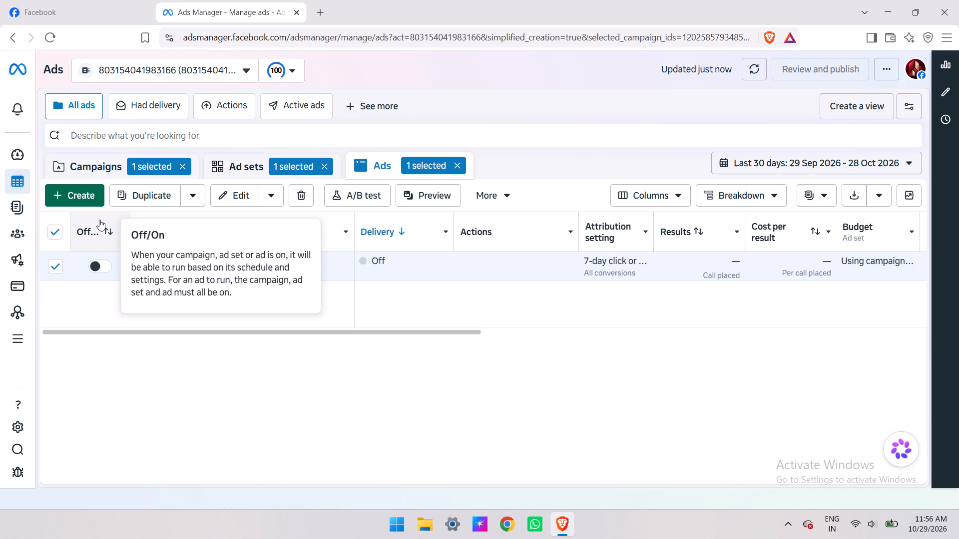
{"action": "left_click", "coordinate": [13, 42]}
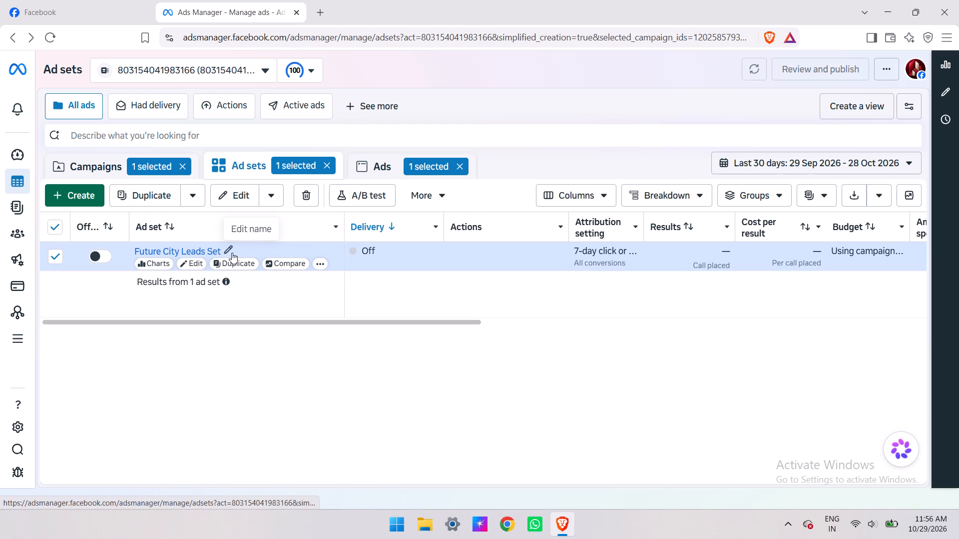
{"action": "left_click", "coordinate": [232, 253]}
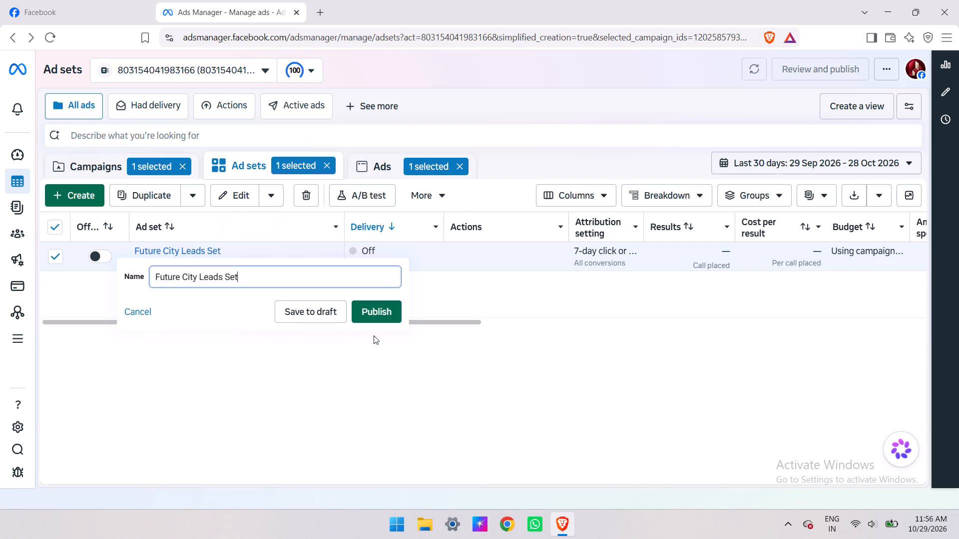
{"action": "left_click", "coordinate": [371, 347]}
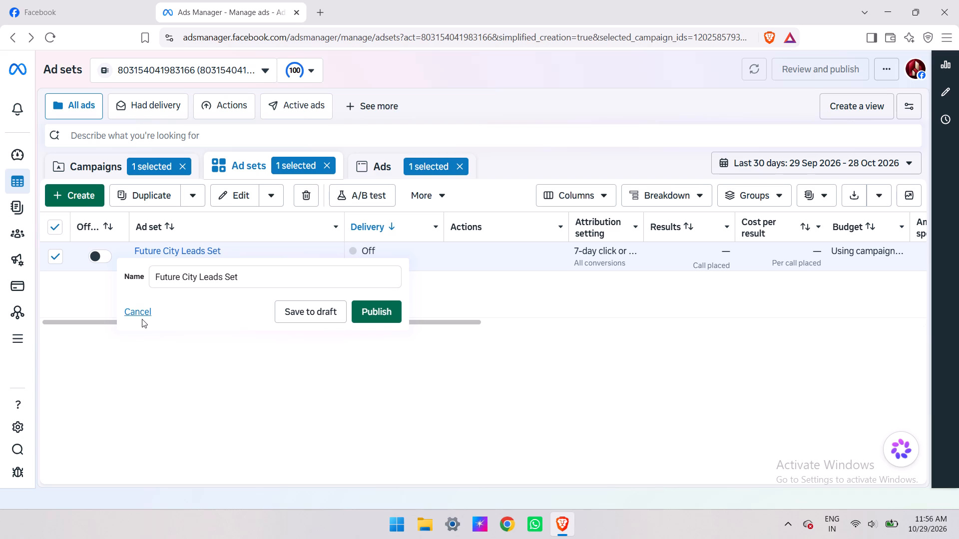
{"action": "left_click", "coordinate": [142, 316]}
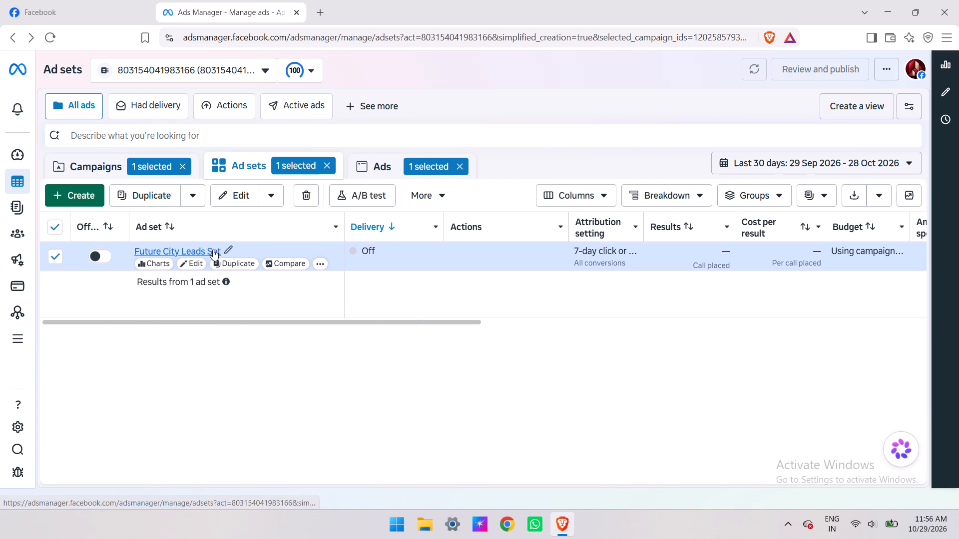
Open Future City Leads Set for editing, examine its expanded budget and schedule settings, and return to the ad sets list.
{"action": "left_click", "coordinate": [198, 269]}
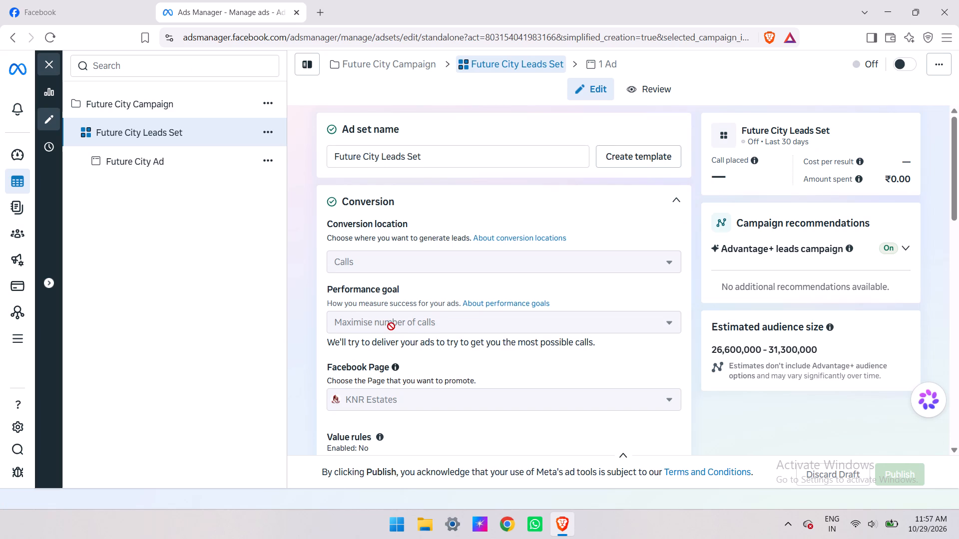
{"action": "scroll", "coordinate": [391, 326], "scroll_direction": "down", "scroll_amount": 4}
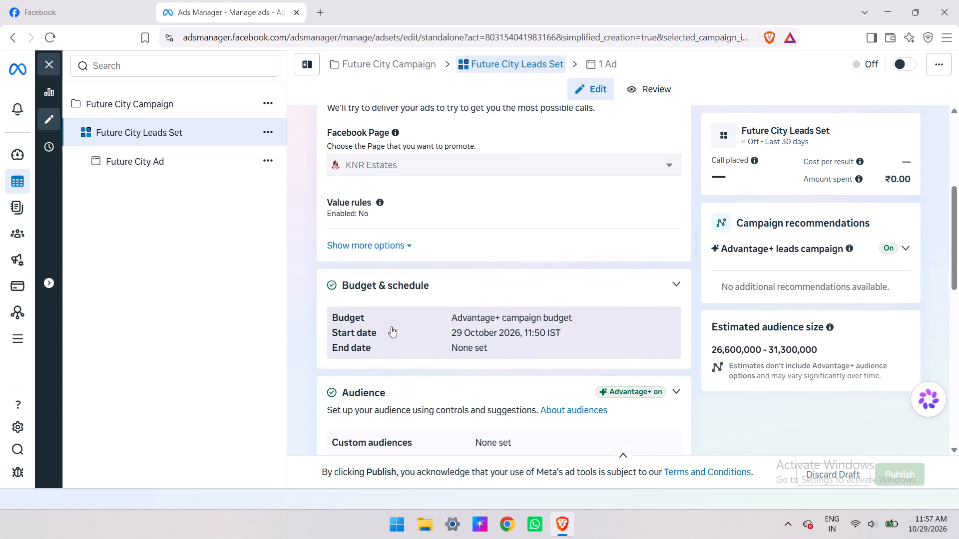
{"action": "left_click", "coordinate": [436, 340]}
{"action": "scroll", "coordinate": [436, 340], "scroll_direction": "down", "scroll_amount": 1}
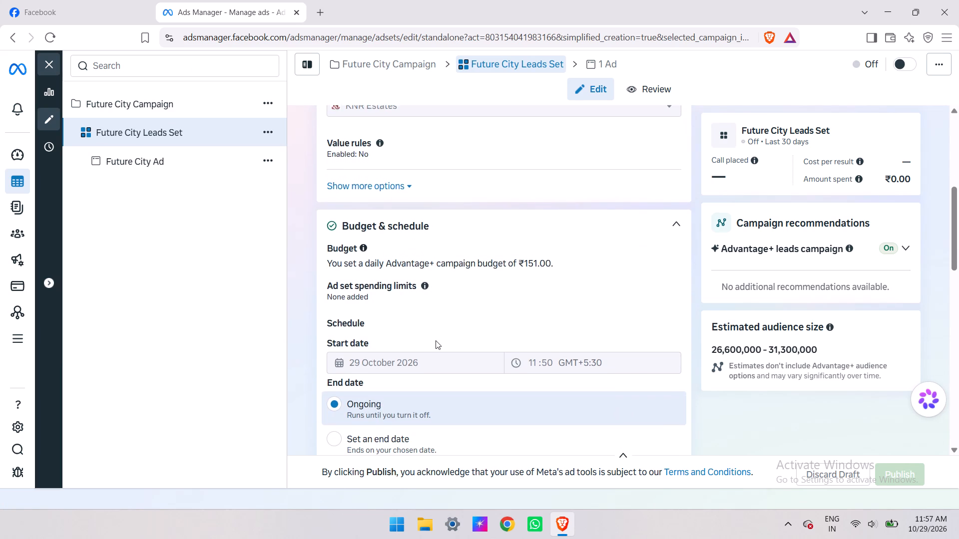
{"action": "scroll", "coordinate": [436, 340], "scroll_direction": "up", "scroll_amount": 1}
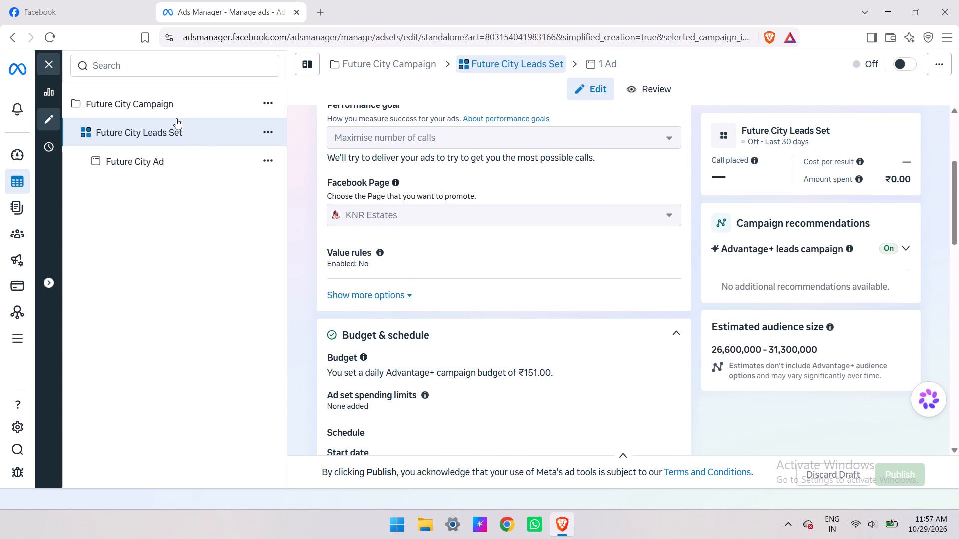
{"action": "left_click", "coordinate": [6, 35]}
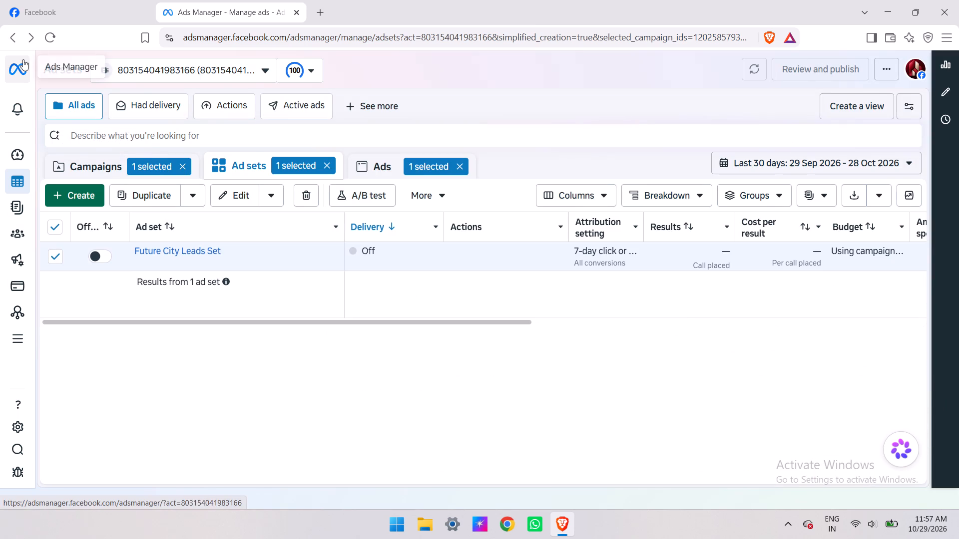
Duplicate Future City Campaign from the campaigns list as one copy with the image and ad set scheduling recommendations applied.
{"action": "left_click", "coordinate": [79, 166]}
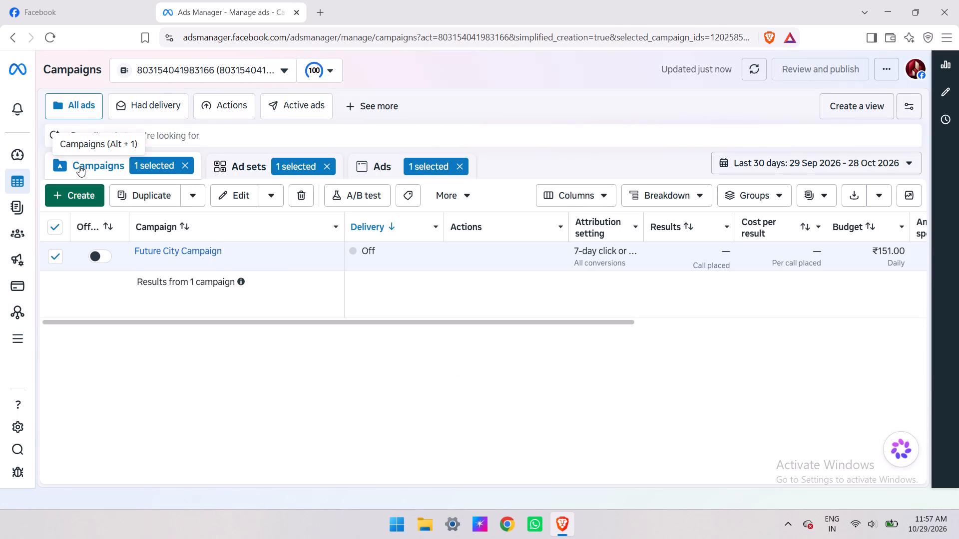
{"action": "left_click", "coordinate": [247, 265]}
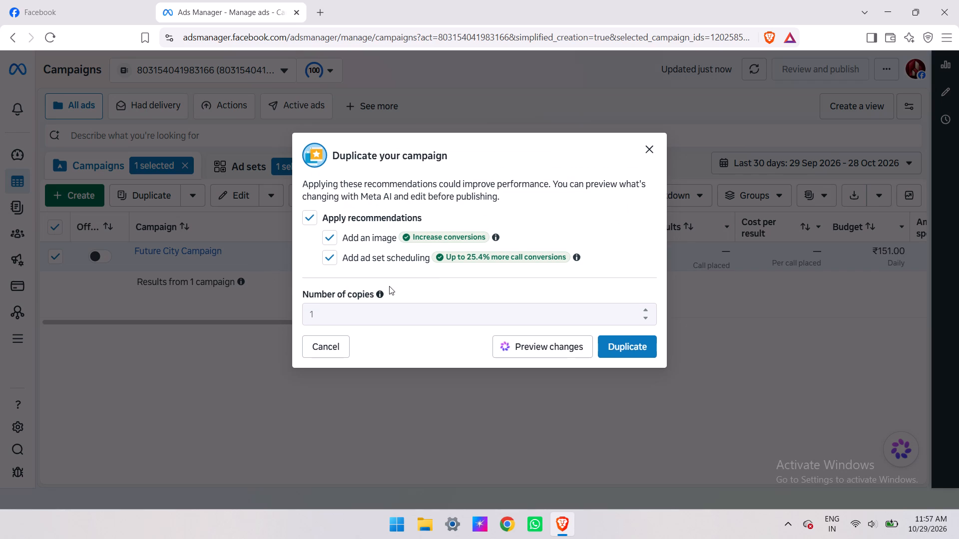
{"action": "left_click", "coordinate": [624, 345]}
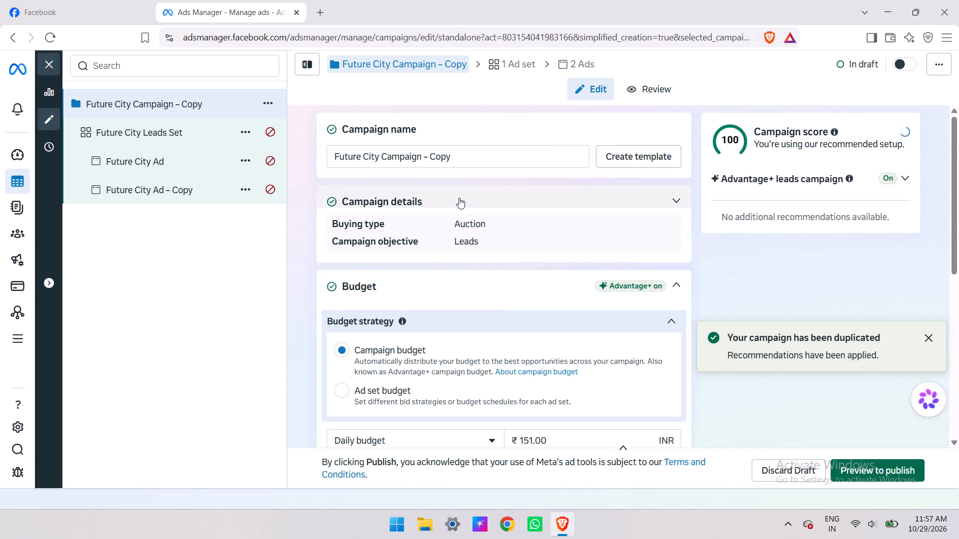
Examine the duplicated campaign's budget strategy, daily budget, A/B test and special ad category settings.
{"action": "scroll", "coordinate": [484, 153], "scroll_direction": "down", "scroll_amount": 1}
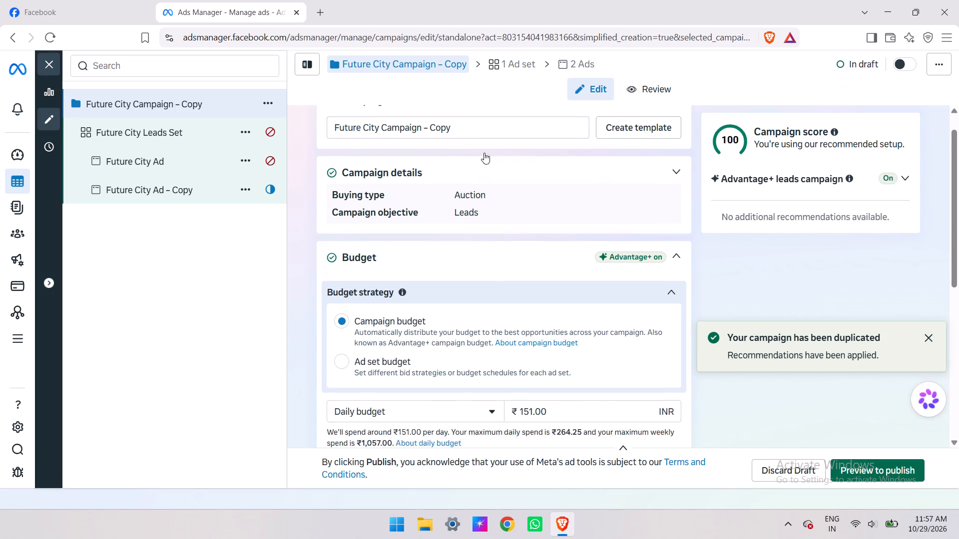
{"action": "scroll", "coordinate": [484, 153], "scroll_direction": "down", "scroll_amount": 4}
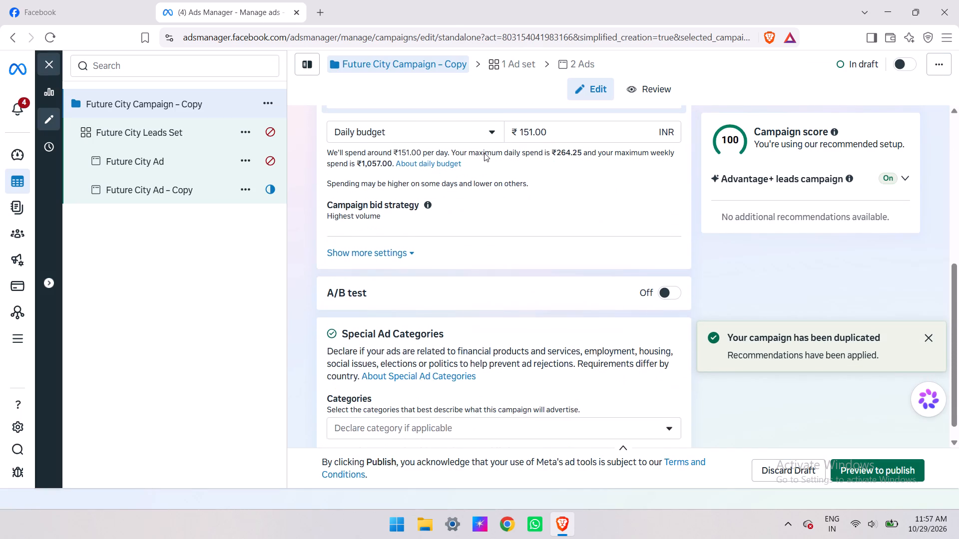
{"action": "scroll", "coordinate": [484, 153], "scroll_direction": "down", "scroll_amount": 4}
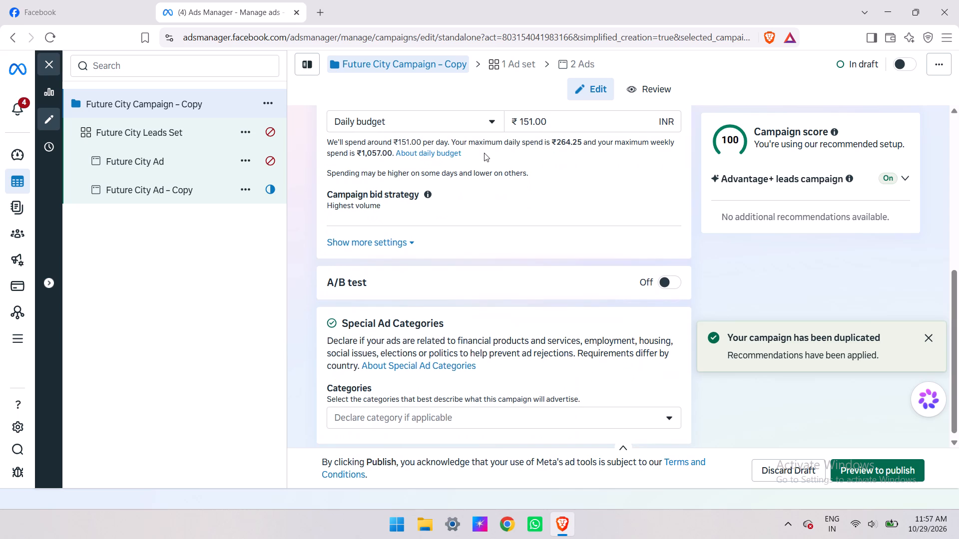
{"action": "scroll", "coordinate": [484, 153], "scroll_direction": "up", "scroll_amount": 2}
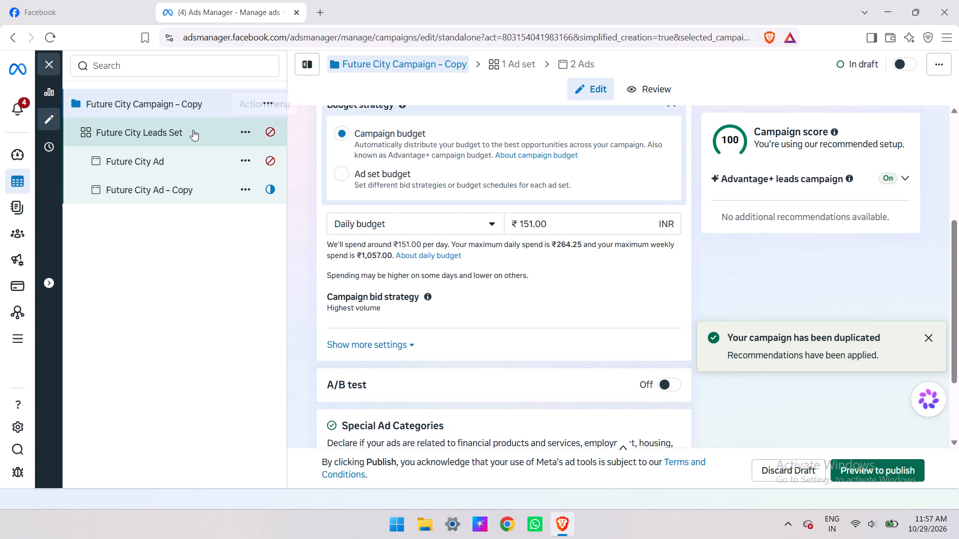
Set the start of the duplicated campaign's Future City Leads Set to 30 October 2026 at 09:00.
{"action": "left_click", "coordinate": [193, 130]}
{"action": "left_click", "coordinate": [8, 106]}
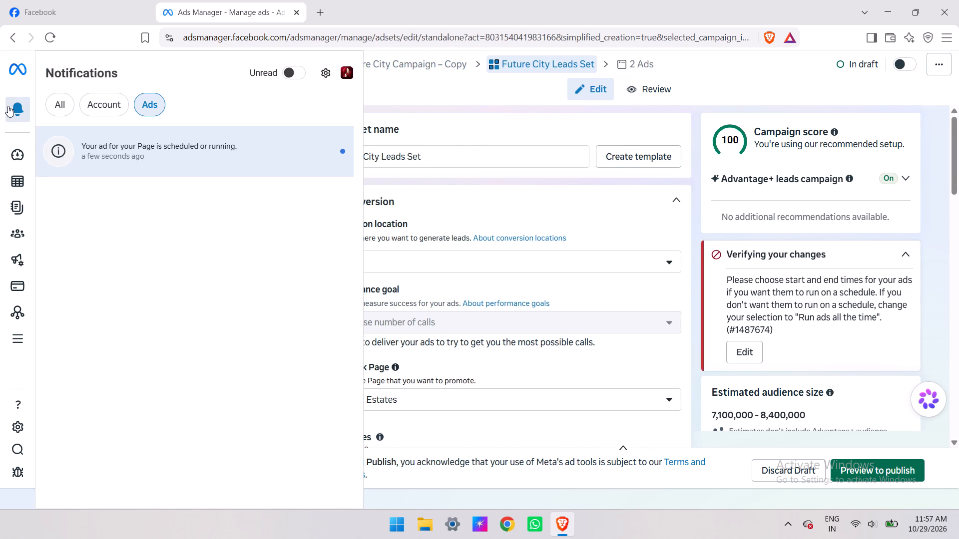
{"action": "left_click", "coordinate": [8, 106]}
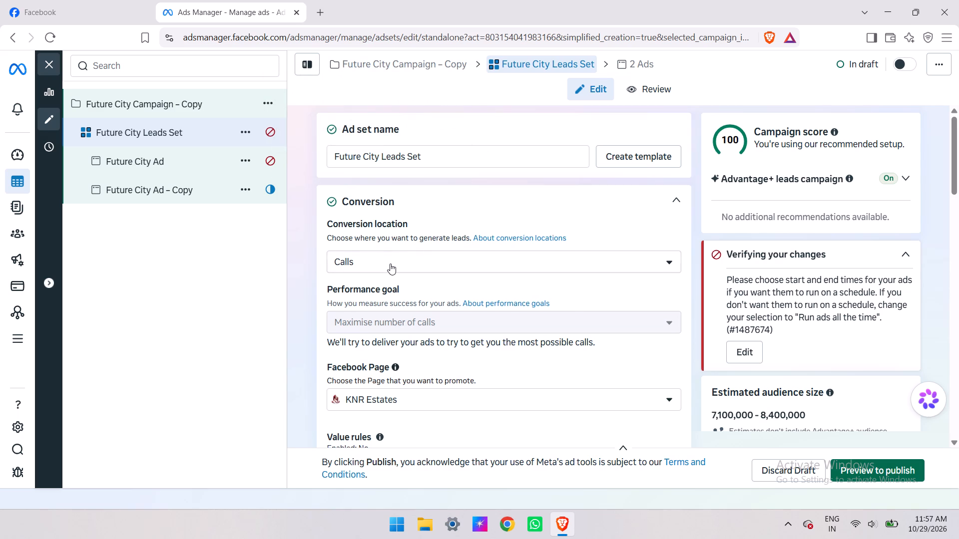
{"action": "scroll", "coordinate": [390, 264], "scroll_direction": "down", "scroll_amount": 5}
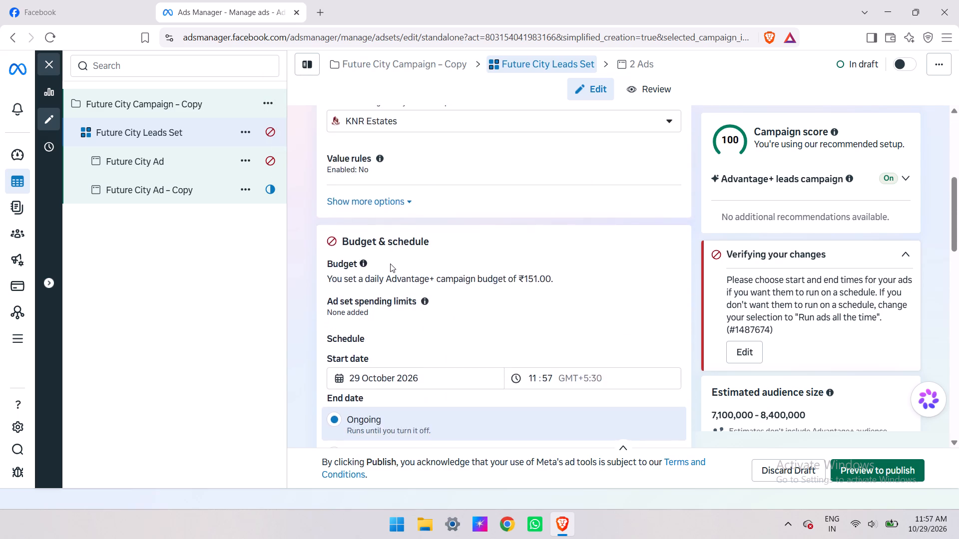
{"action": "scroll", "coordinate": [390, 264], "scroll_direction": "down", "scroll_amount": 1}
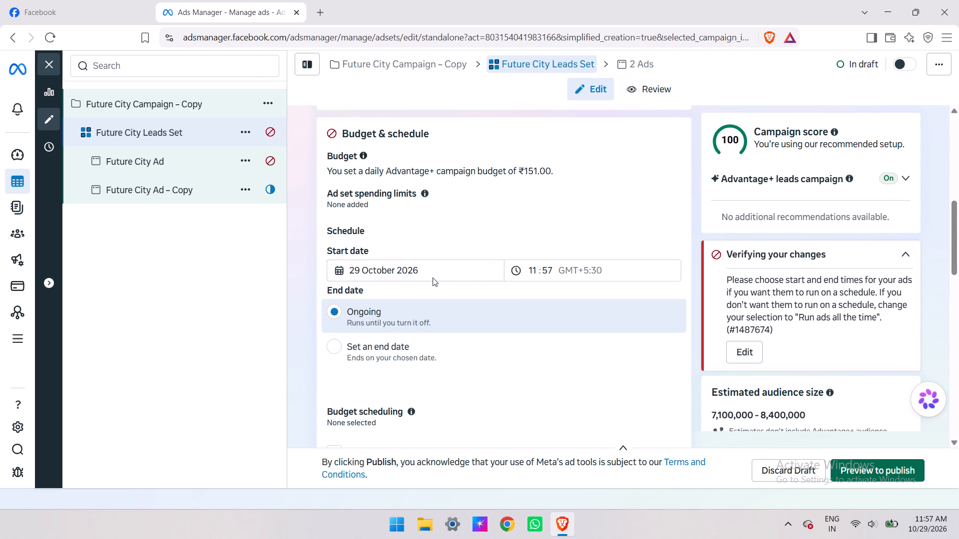
{"action": "left_click", "coordinate": [433, 277]}
{"action": "left_click", "coordinate": [389, 269]}
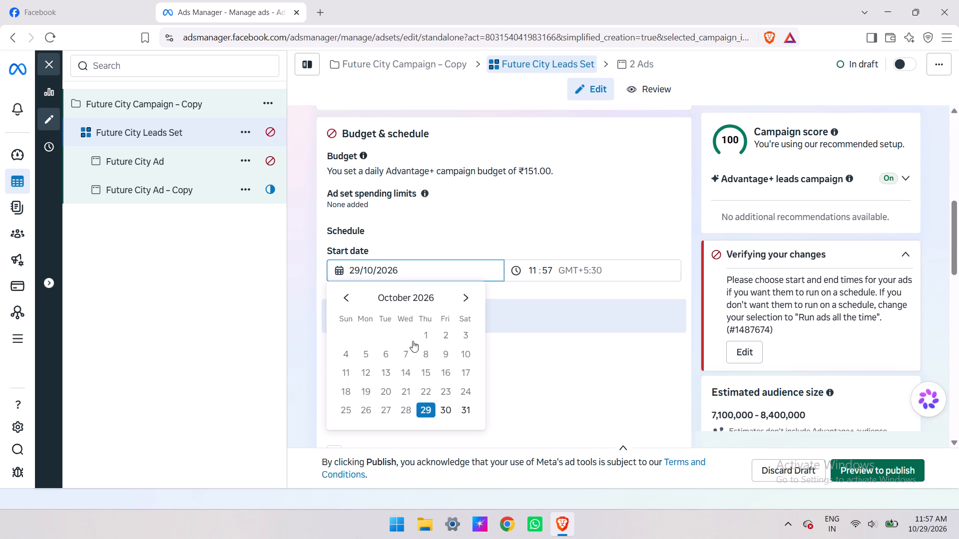
{"action": "left_click", "coordinate": [453, 412]}
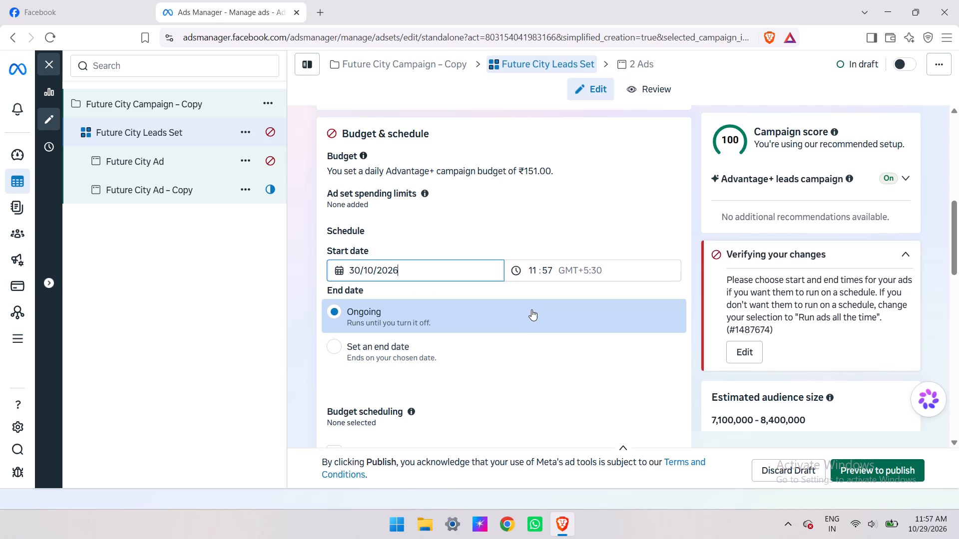
{"action": "left_click", "coordinate": [534, 264]}
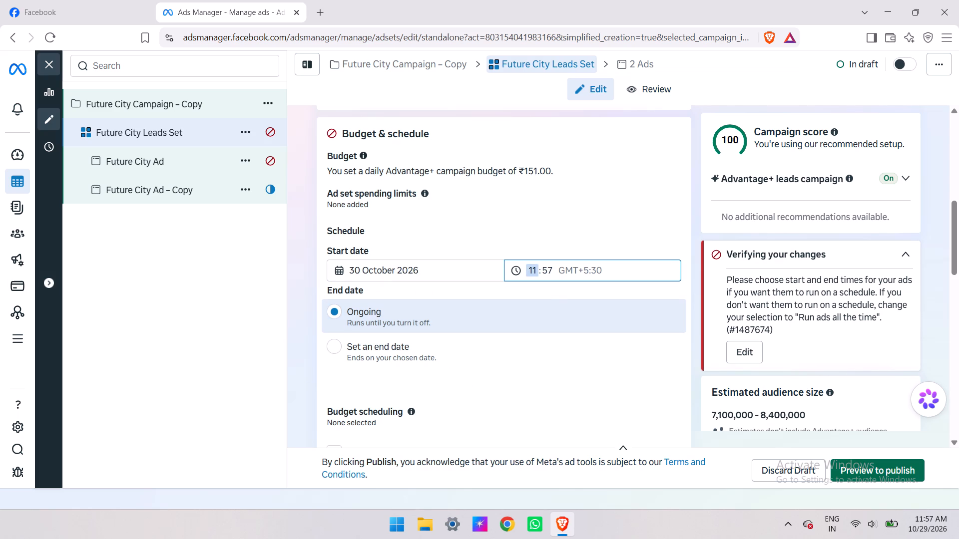
{"action": "key", "text": "9"}
{"action": "key", "text": "Right"}
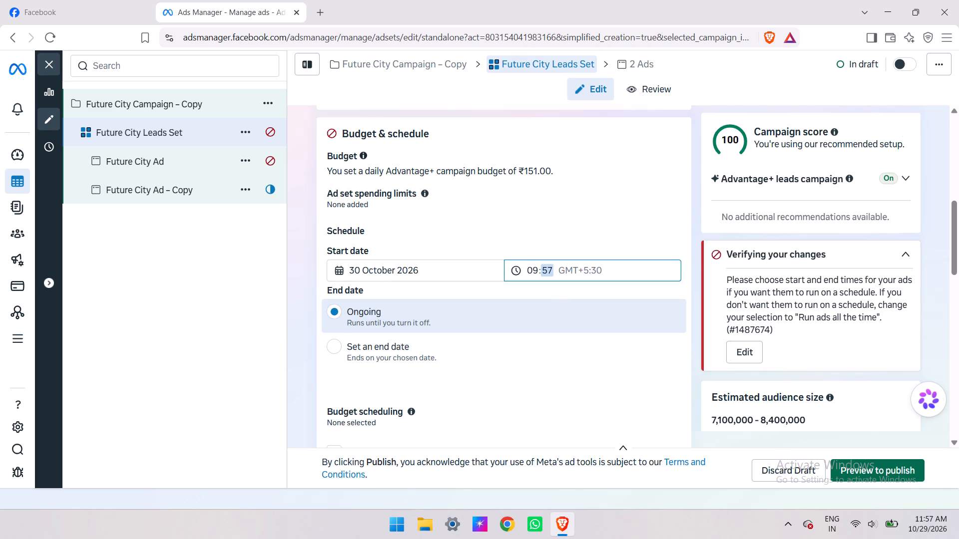
{"action": "type", "text": "00"}
Turn off the option to set a schedule for ads in the duplicated ad set's budget and schedule settings.
{"action": "scroll", "coordinate": [529, 332], "scroll_direction": "down", "scroll_amount": 1}
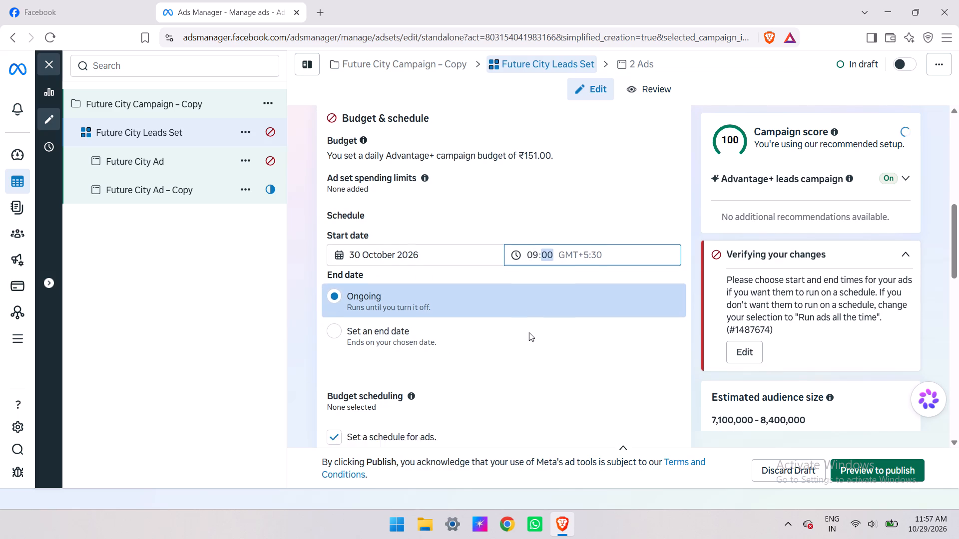
{"action": "scroll", "coordinate": [529, 332], "scroll_direction": "down", "scroll_amount": 2}
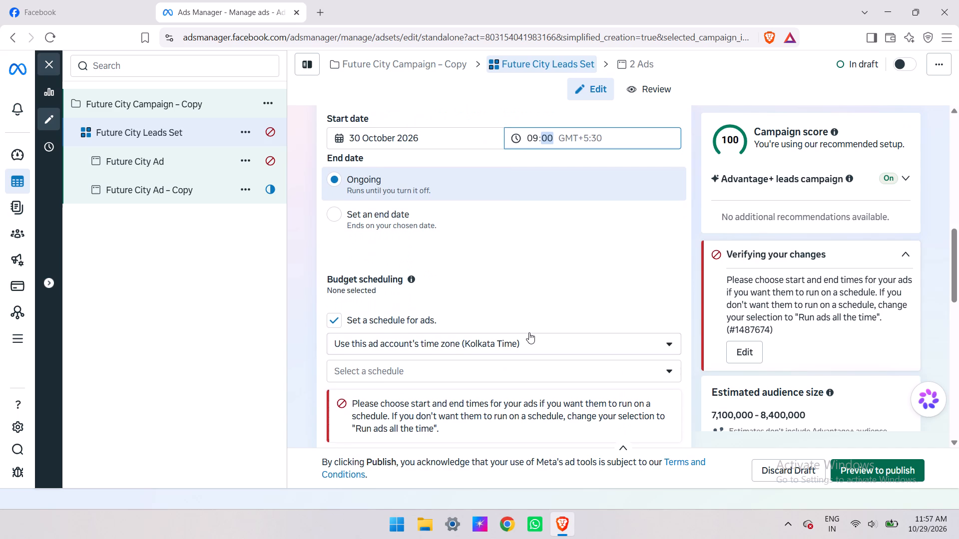
{"action": "scroll", "coordinate": [529, 332], "scroll_direction": "down", "scroll_amount": 3}
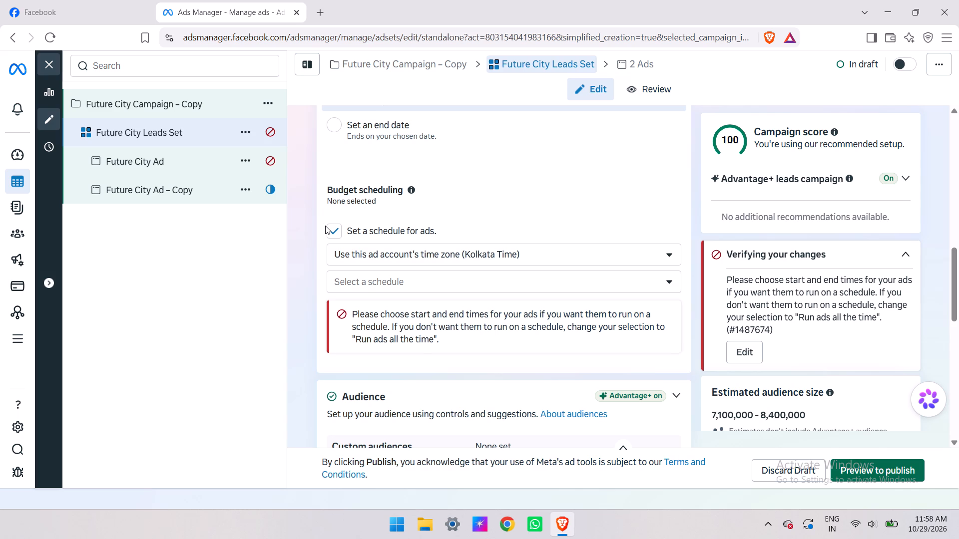
{"action": "left_click", "coordinate": [330, 231]}
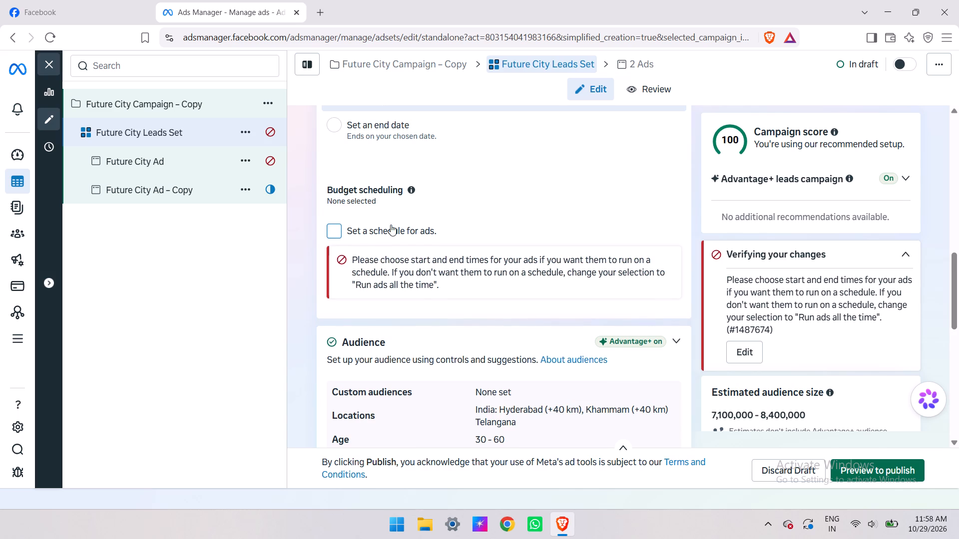
Review the duplicated ad set's audience, policy requirements and placement settings.
{"action": "scroll", "coordinate": [398, 222], "scroll_direction": "down", "scroll_amount": 4}
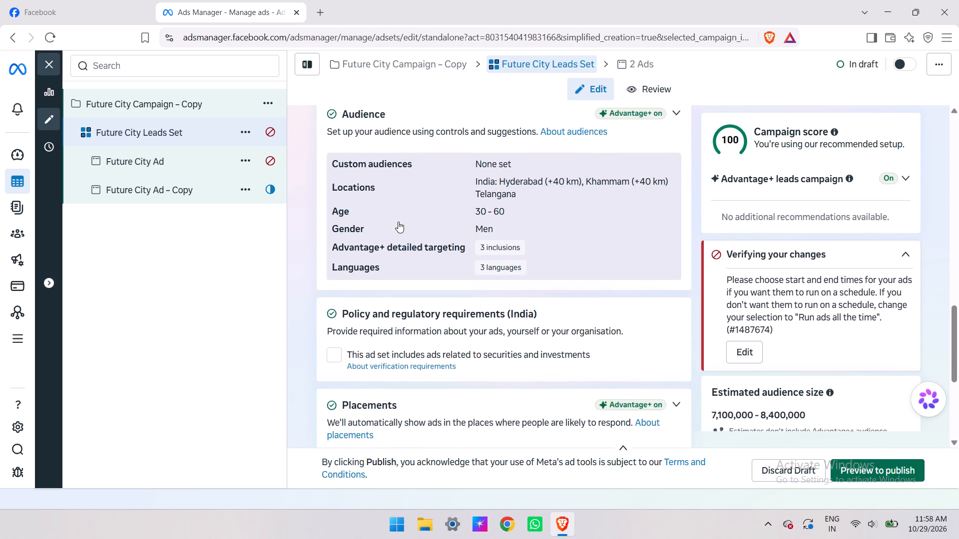
Review the duplicated campaign's Future City Ad from its identity and ad setup through creative, call description and tracking settings.
{"action": "scroll", "coordinate": [398, 222], "scroll_direction": "down", "scroll_amount": 1}
{"action": "left_click", "coordinate": [194, 166]}
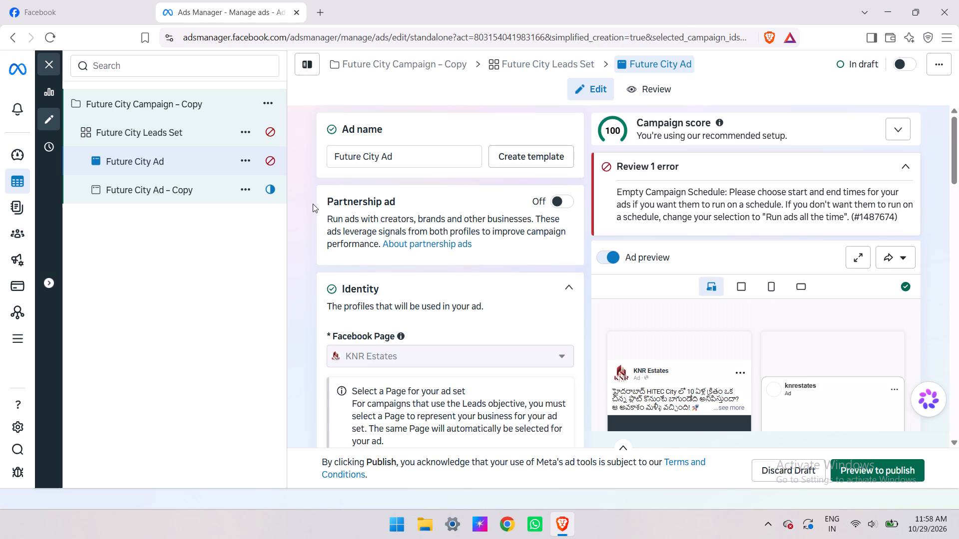
{"action": "scroll", "coordinate": [427, 273], "scroll_direction": "down", "scroll_amount": 3}
{"action": "scroll", "coordinate": [427, 273], "scroll_direction": "up", "scroll_amount": 1}
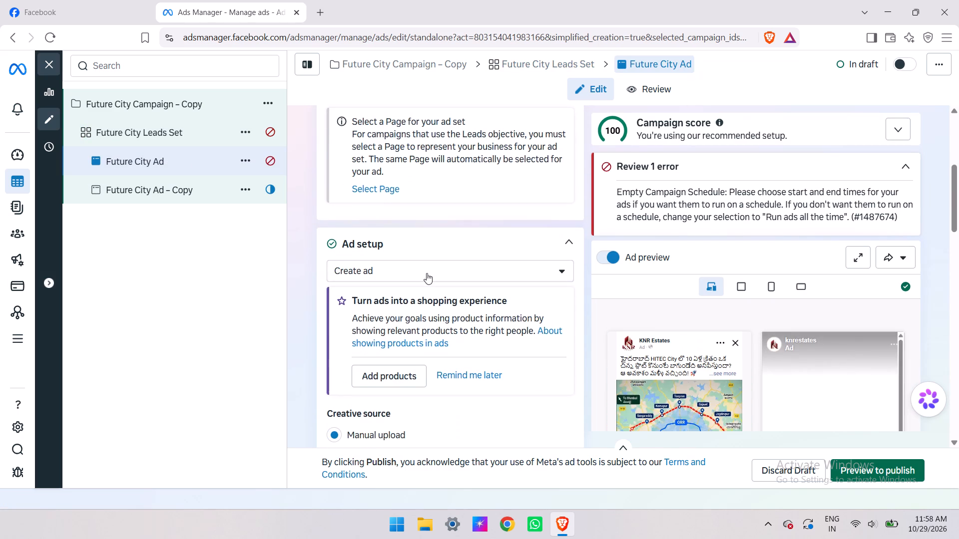
{"action": "scroll", "coordinate": [427, 273], "scroll_direction": "up", "scroll_amount": 1}
{"action": "scroll", "coordinate": [427, 273], "scroll_direction": "down", "scroll_amount": 4}
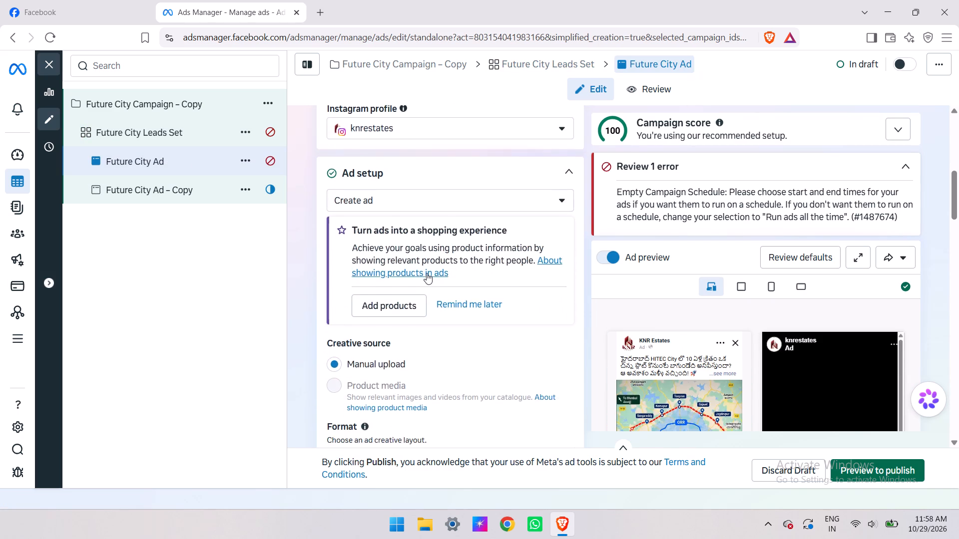
{"action": "scroll", "coordinate": [427, 273], "scroll_direction": "down", "scroll_amount": 4}
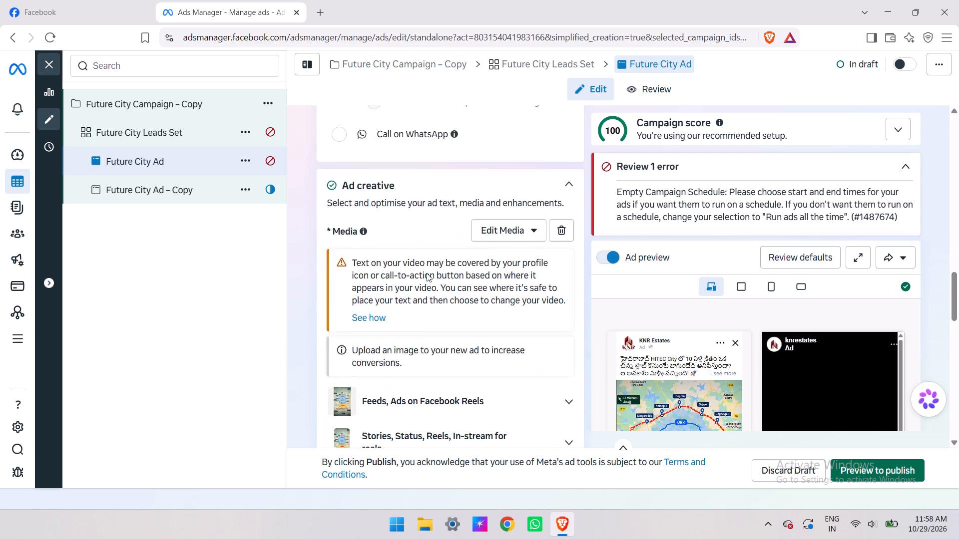
{"action": "scroll", "coordinate": [427, 273], "scroll_direction": "down", "scroll_amount": 5}
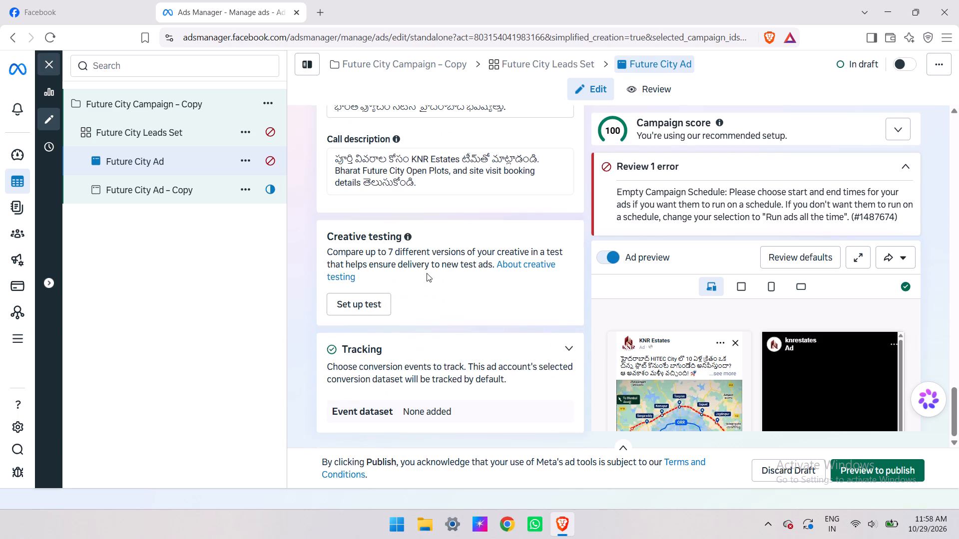
Review the settings of Future City Ad – Copy, including its creative text, headline, call description and identity.
{"action": "left_click", "coordinate": [148, 194]}
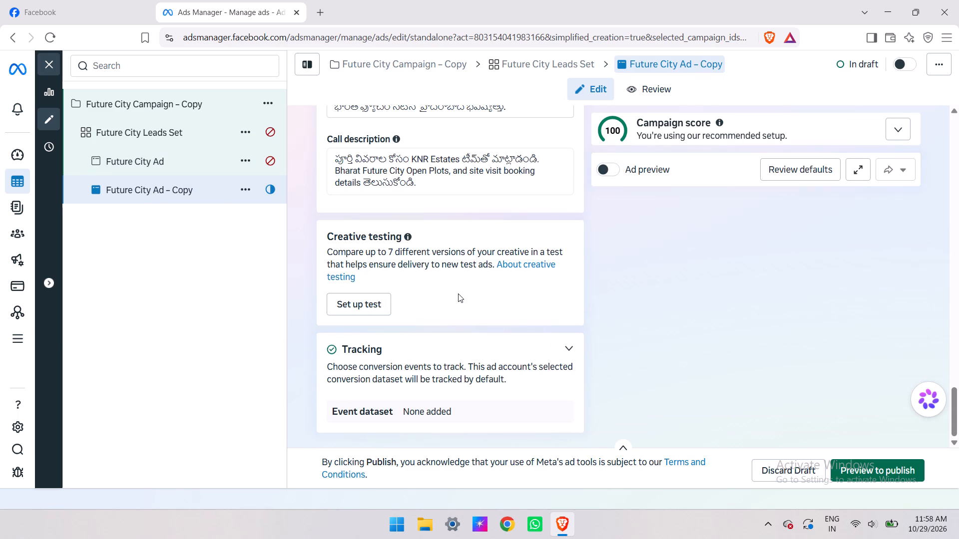
{"action": "scroll", "coordinate": [501, 295], "scroll_direction": "down", "scroll_amount": 1}
{"action": "scroll", "coordinate": [501, 295], "scroll_direction": "up", "scroll_amount": 3}
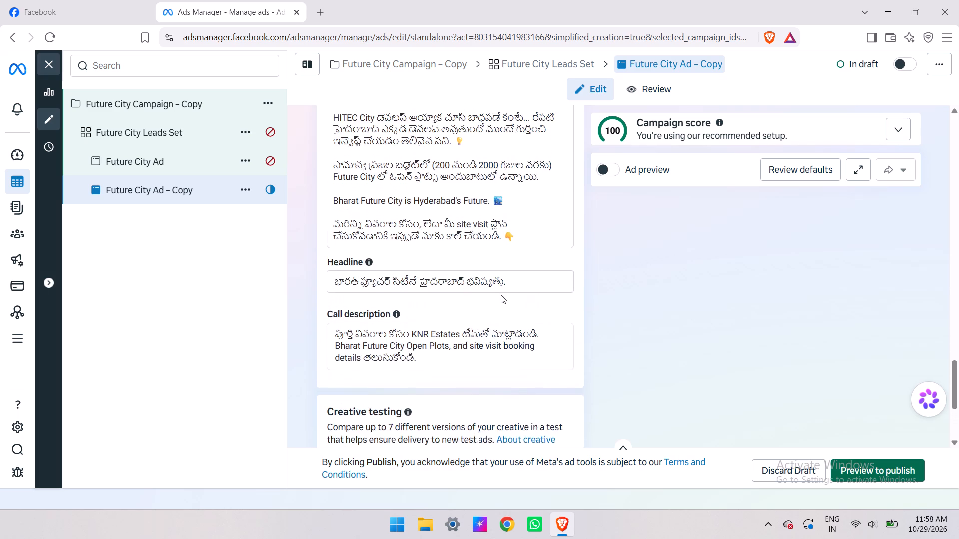
{"action": "scroll", "coordinate": [501, 295], "scroll_direction": "up", "scroll_amount": 8}
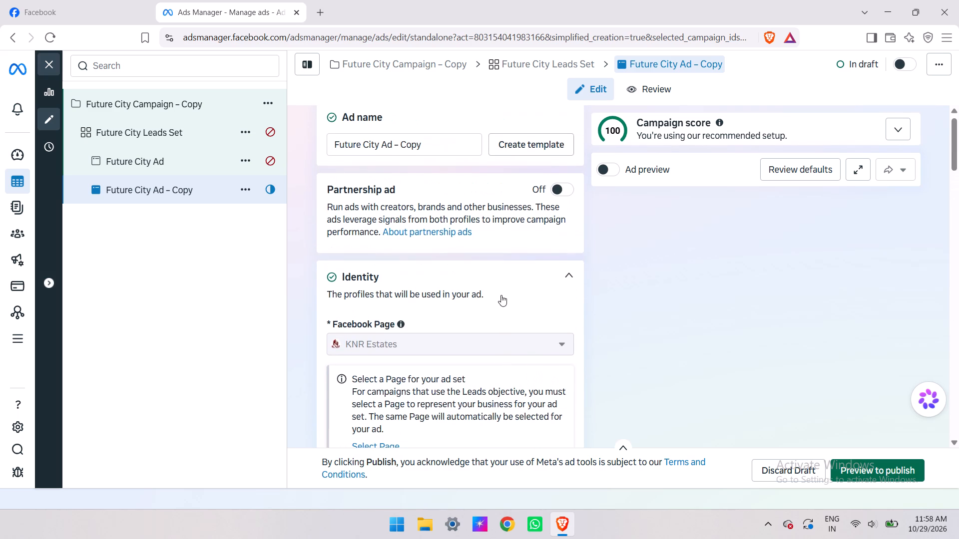
Return to Future City Ad, preview the setup for publishing, and review the campaign and ad set summaries including schedule and targeting.
{"action": "left_click", "coordinate": [225, 151]}
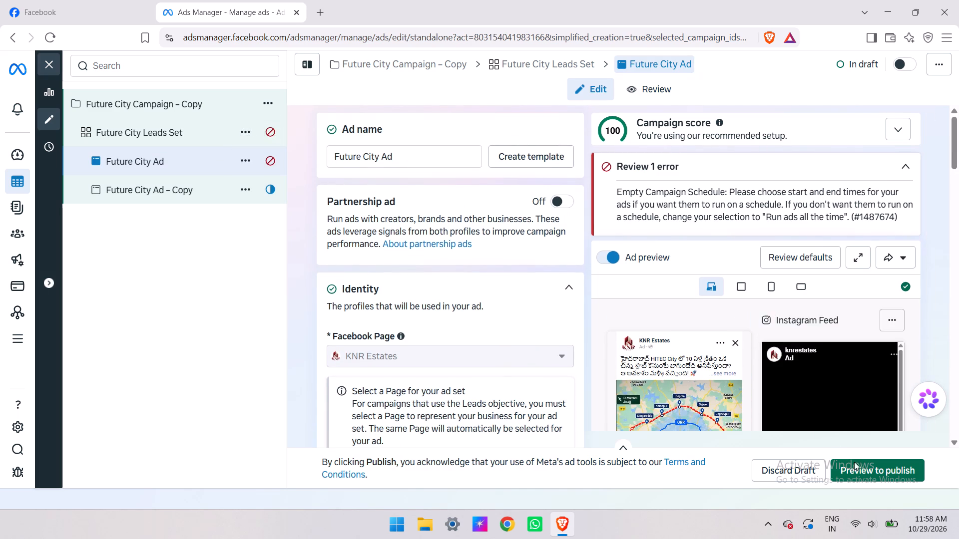
{"action": "left_click", "coordinate": [906, 473]}
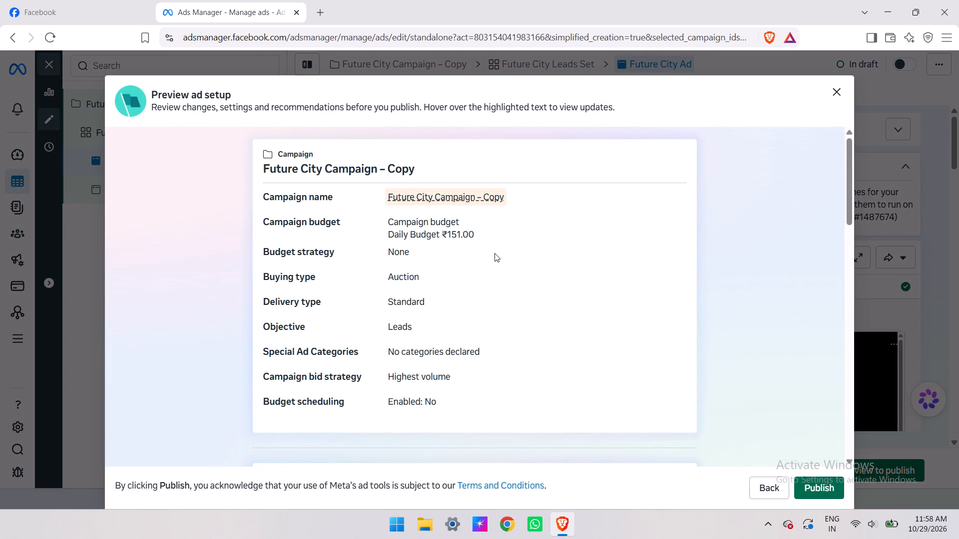
{"action": "scroll", "coordinate": [494, 253], "scroll_direction": "down", "scroll_amount": 3}
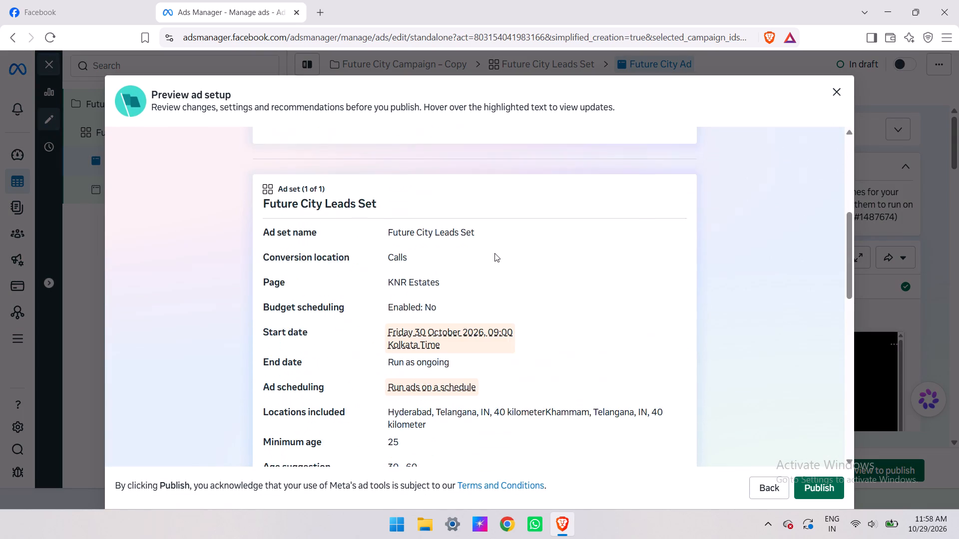
{"action": "scroll", "coordinate": [494, 253], "scroll_direction": "down", "scroll_amount": 2}
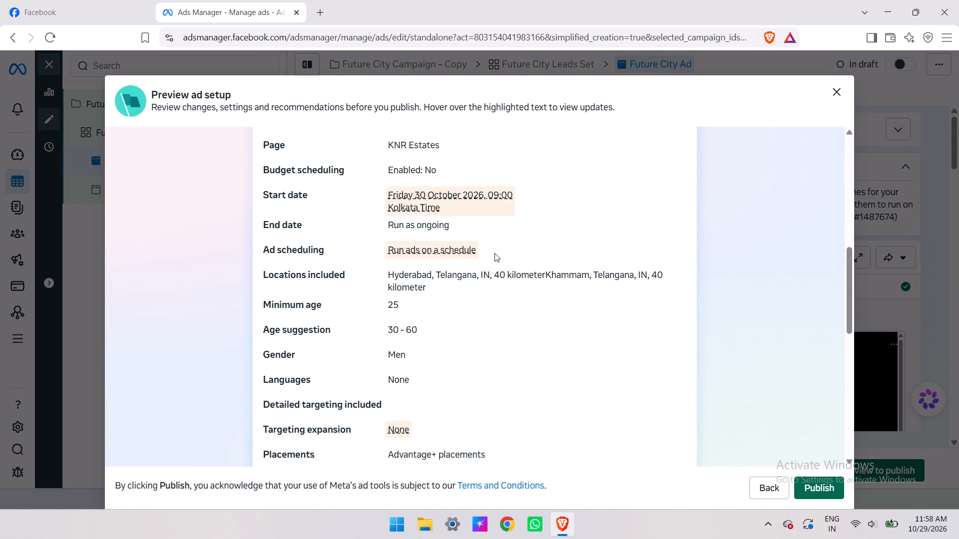
{"action": "scroll", "coordinate": [494, 253], "scroll_direction": "down", "scroll_amount": 1}
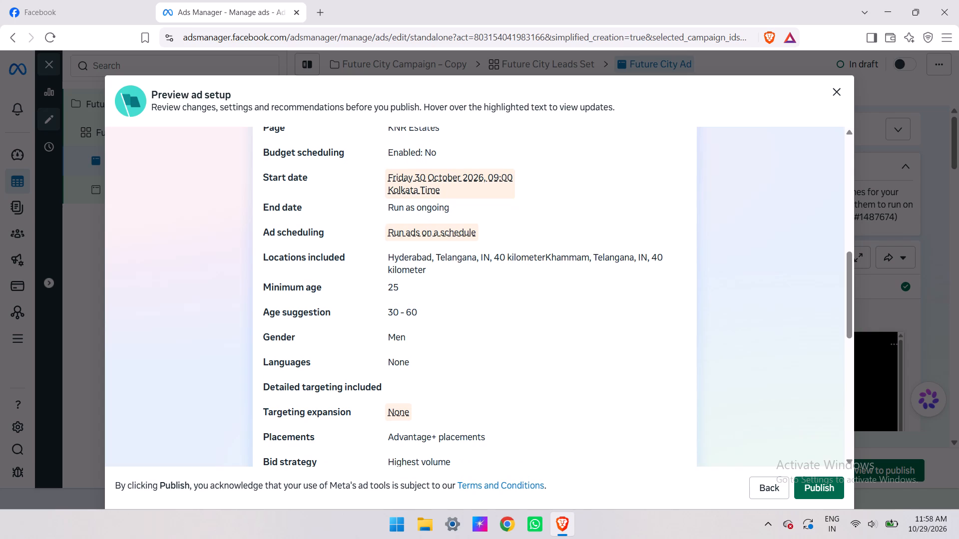
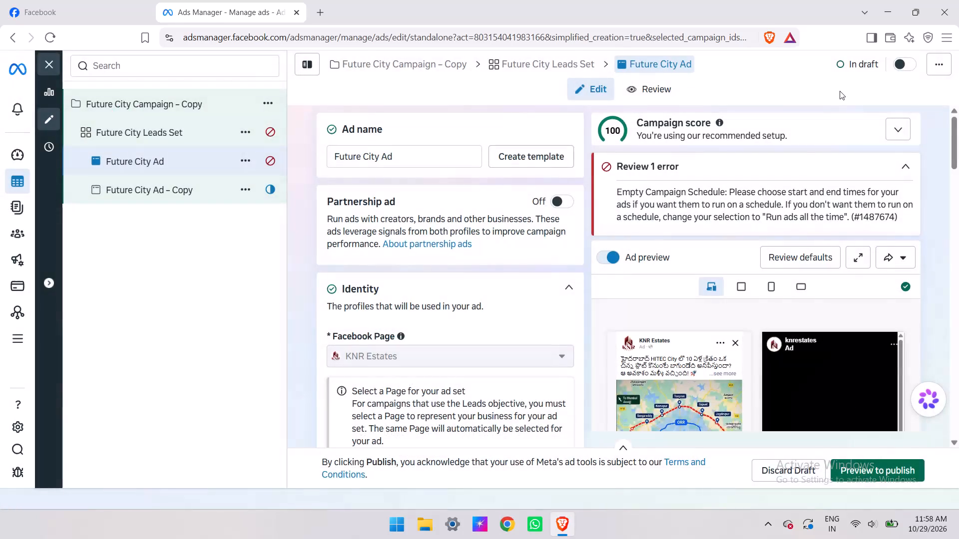
Examine the error on Future City Ad and the duplicated campaign's budget strategy, daily budget and A/B test settings.
{"action": "scroll", "coordinate": [770, 224], "scroll_direction": "up", "scroll_amount": 1}
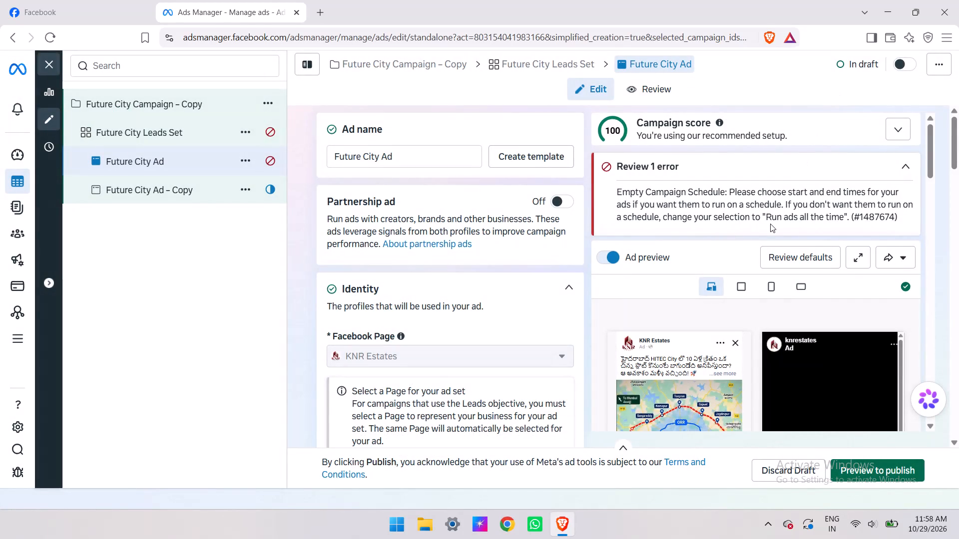
{"action": "scroll", "coordinate": [770, 224], "scroll_direction": "up", "scroll_amount": 1}
{"action": "scroll", "coordinate": [511, 243], "scroll_direction": "down", "scroll_amount": 1}
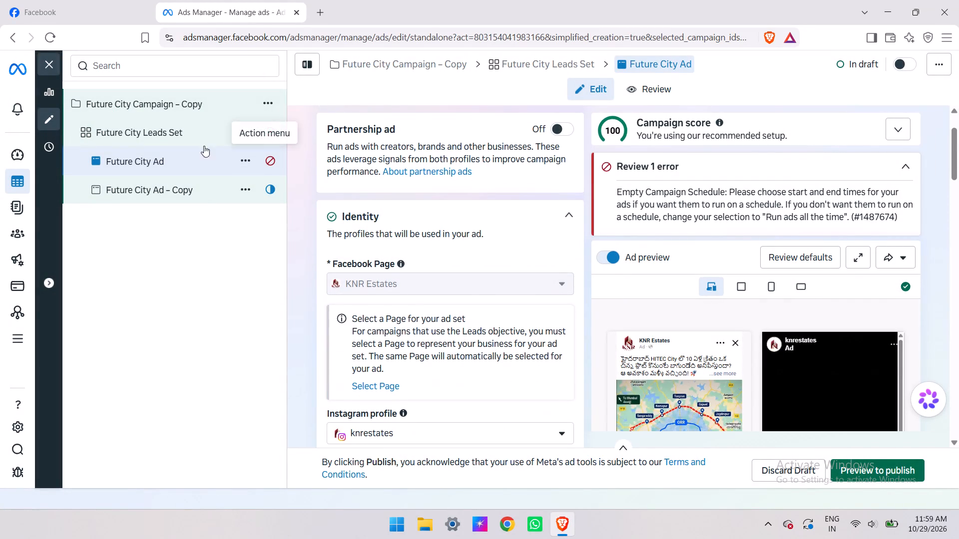
{"action": "left_click", "coordinate": [187, 138]}
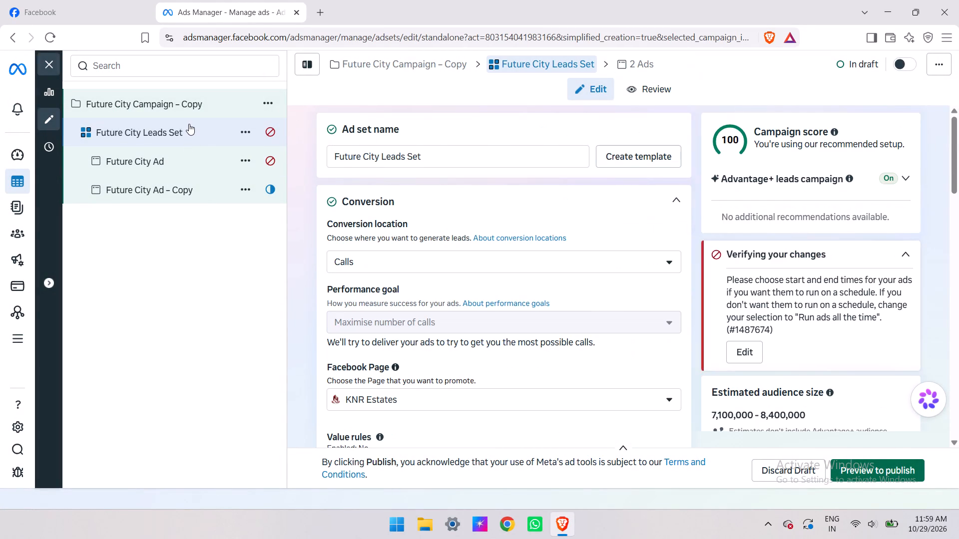
{"action": "left_click", "coordinate": [190, 117]}
{"action": "left_click", "coordinate": [202, 107]}
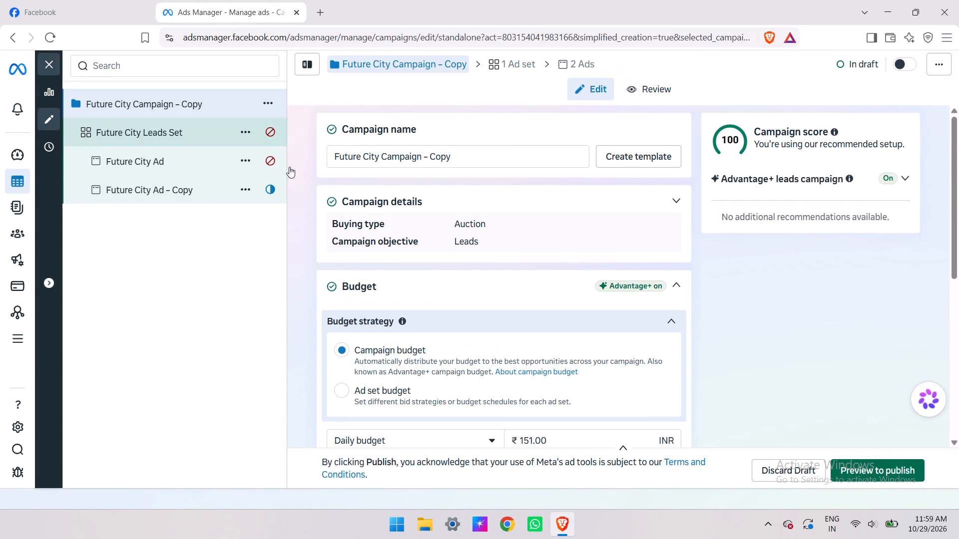
{"action": "scroll", "coordinate": [422, 267], "scroll_direction": "down", "scroll_amount": 4}
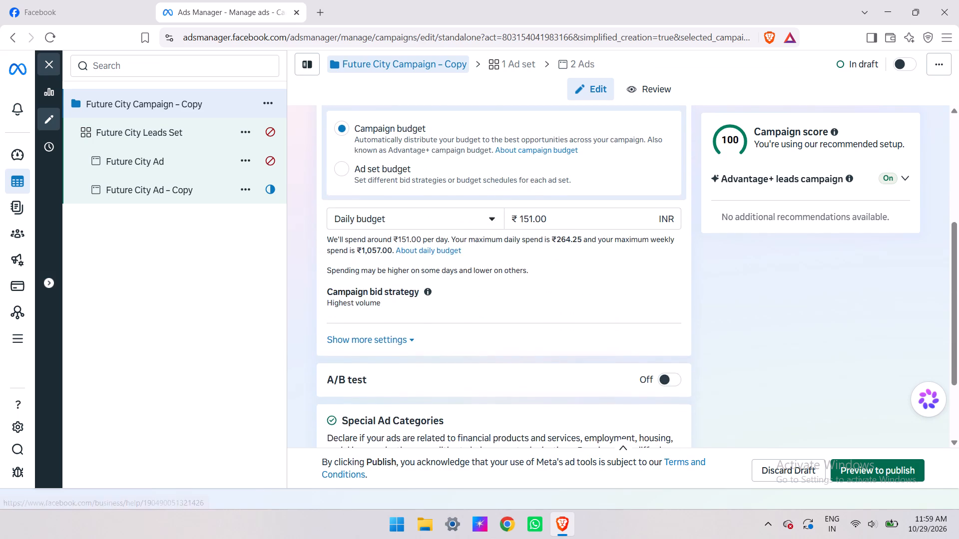
{"action": "scroll", "coordinate": [422, 267], "scroll_direction": "down", "scroll_amount": 3}
{"action": "scroll", "coordinate": [422, 267], "scroll_direction": "up", "scroll_amount": 1}
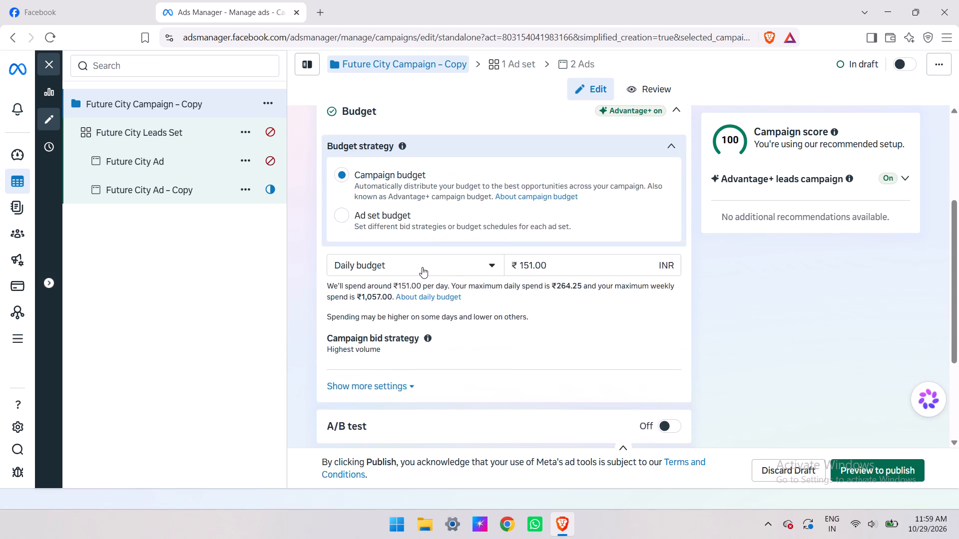
{"action": "scroll", "coordinate": [422, 267], "scroll_direction": "up", "scroll_amount": 1}
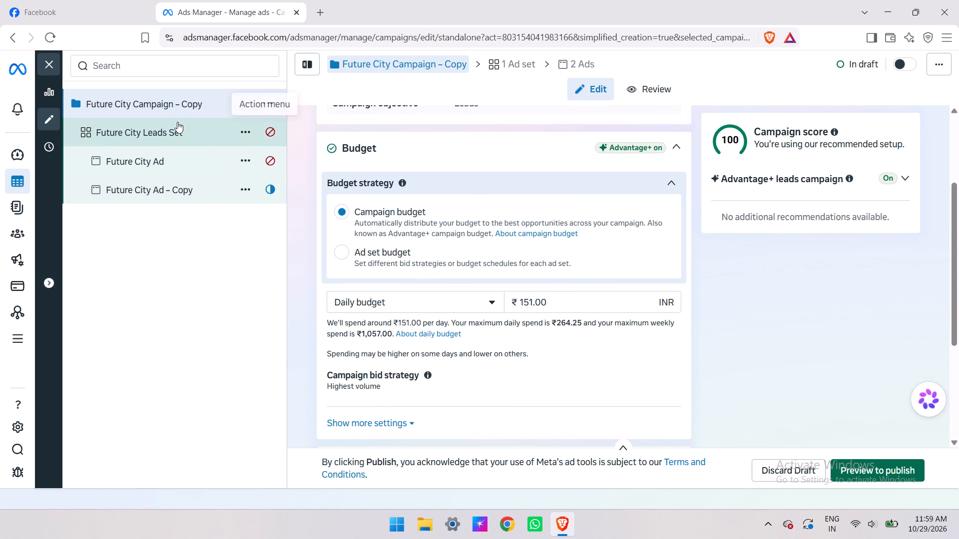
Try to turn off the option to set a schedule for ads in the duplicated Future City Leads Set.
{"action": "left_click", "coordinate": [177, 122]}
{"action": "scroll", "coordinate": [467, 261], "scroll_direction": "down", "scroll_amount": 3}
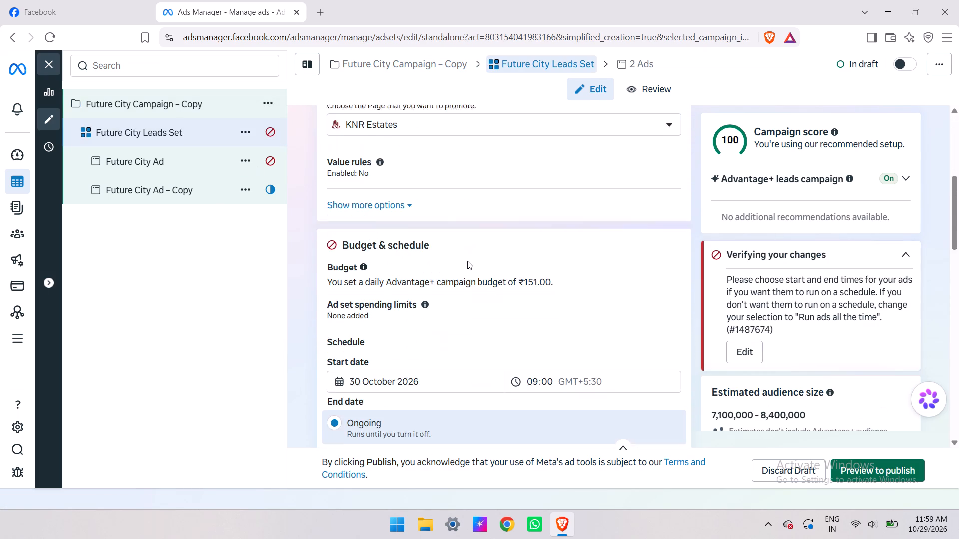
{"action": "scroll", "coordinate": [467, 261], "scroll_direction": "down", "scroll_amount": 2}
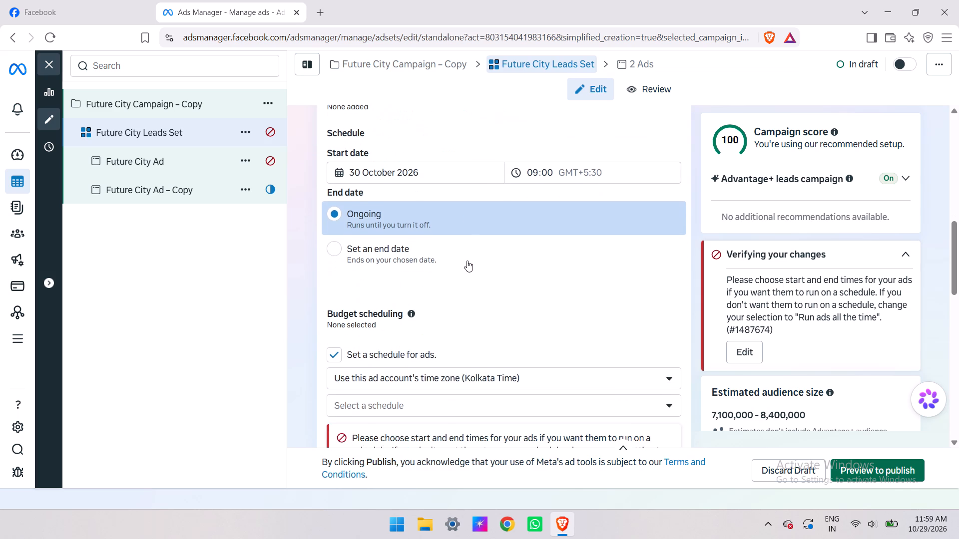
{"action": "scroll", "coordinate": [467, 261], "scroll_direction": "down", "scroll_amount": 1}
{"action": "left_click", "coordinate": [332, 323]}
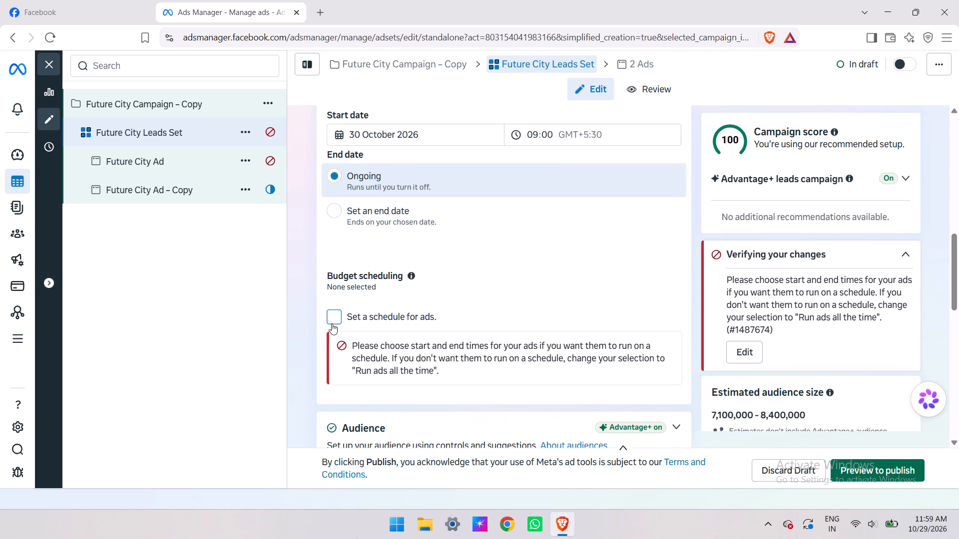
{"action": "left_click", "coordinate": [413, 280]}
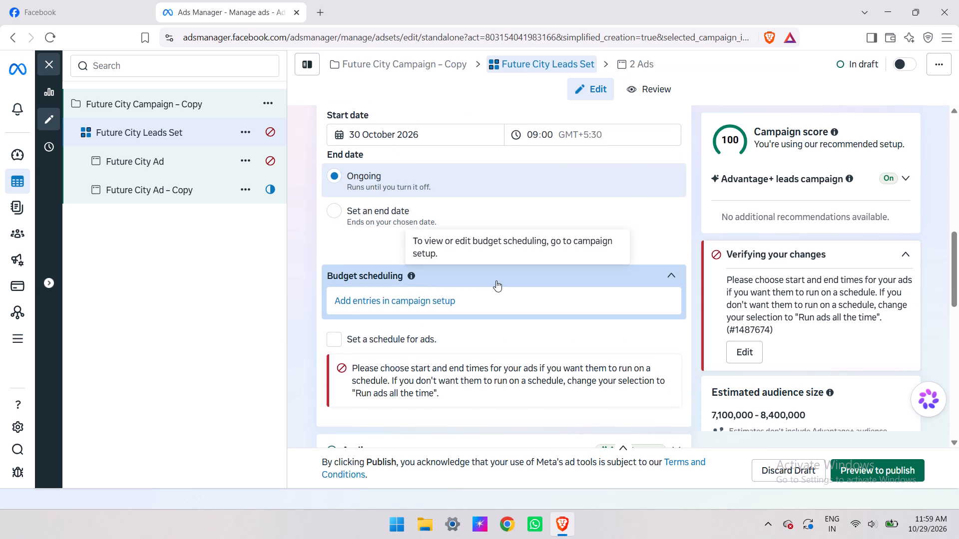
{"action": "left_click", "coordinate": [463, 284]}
Review the Future City Leads Set's schedule, audience, policy requirements and conversion settings for the cause of the schedule error.
{"action": "scroll", "coordinate": [463, 284], "scroll_direction": "down", "scroll_amount": 2}
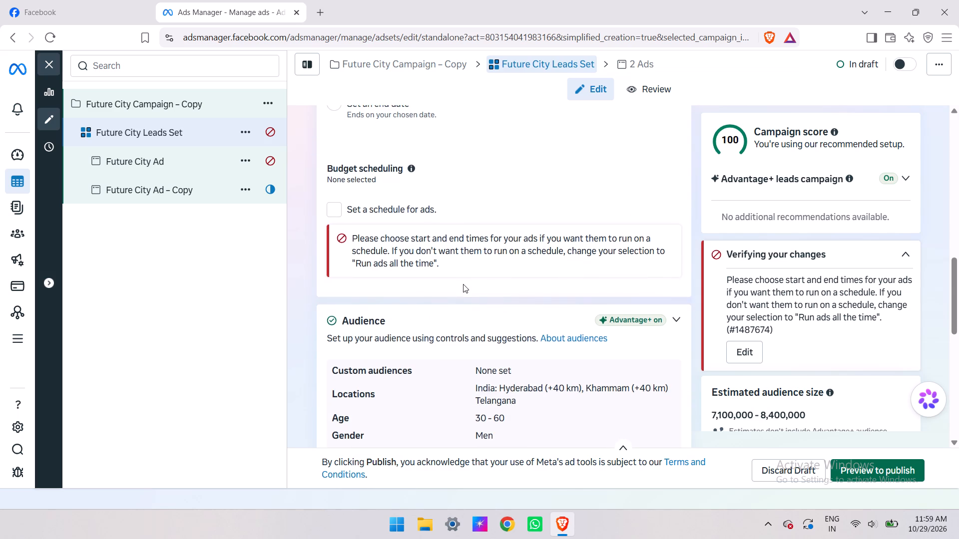
{"action": "scroll", "coordinate": [553, 261], "scroll_direction": "down", "scroll_amount": 2}
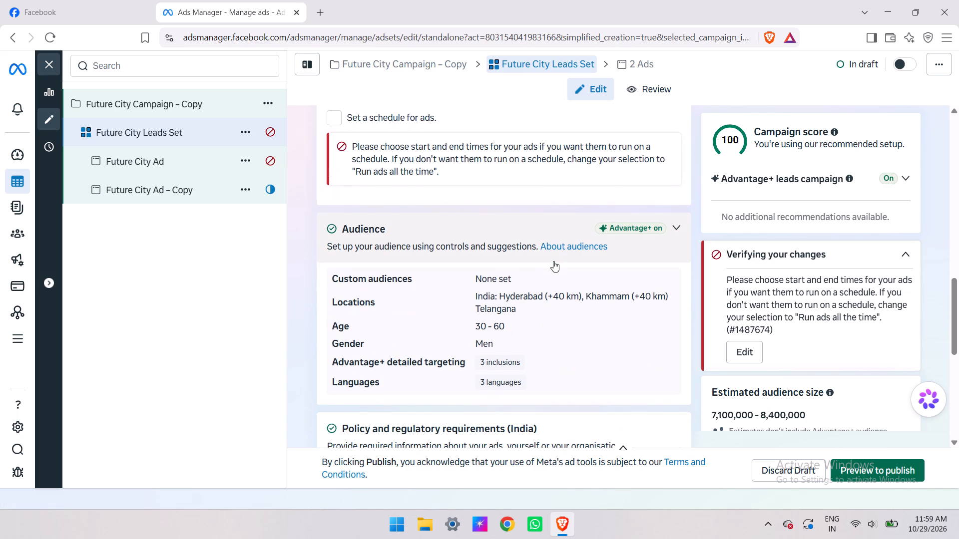
{"action": "scroll", "coordinate": [553, 261], "scroll_direction": "up", "scroll_amount": 2}
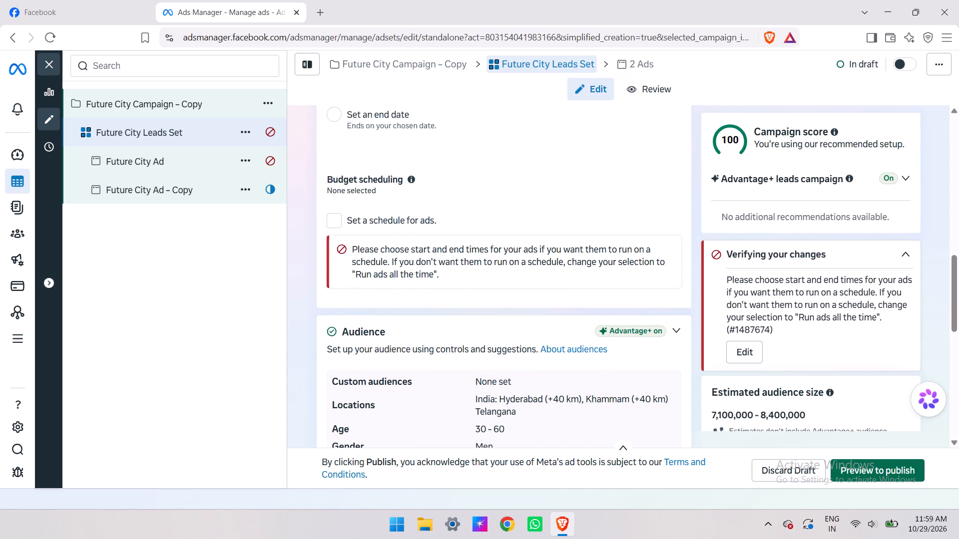
{"action": "left_click", "coordinate": [606, 90]}
{"action": "scroll", "coordinate": [588, 209], "scroll_direction": "down", "scroll_amount": 2}
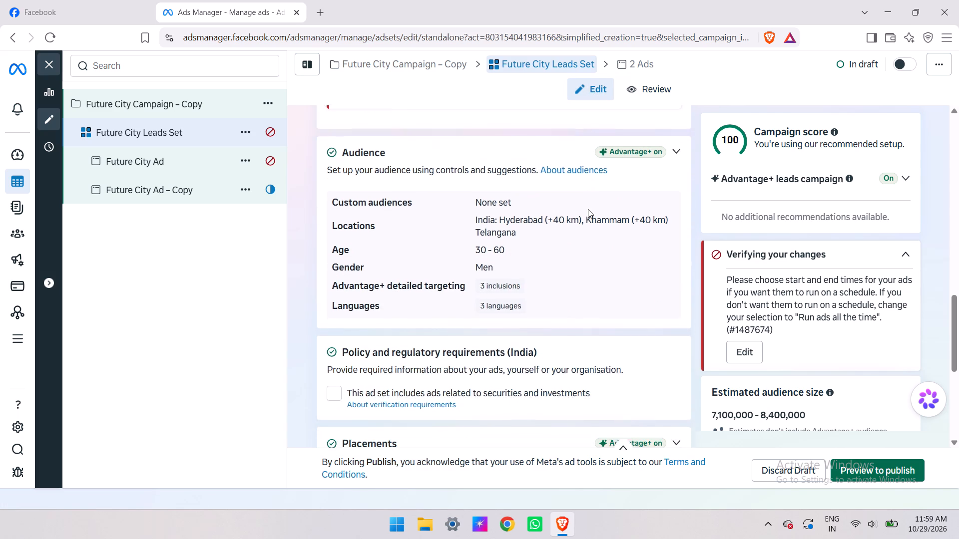
{"action": "scroll", "coordinate": [588, 209], "scroll_direction": "up", "scroll_amount": 6}
{"action": "scroll", "coordinate": [588, 209], "scroll_direction": "down", "scroll_amount": 1}
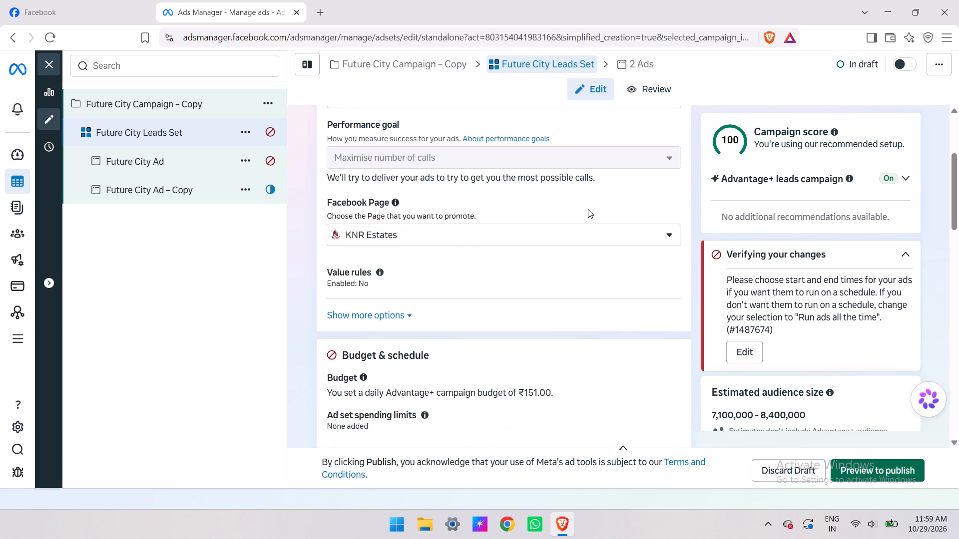
{"action": "scroll", "coordinate": [588, 209], "scroll_direction": "down", "scroll_amount": 1}
Recheck the Future City Leads Set's ad schedule settings and inspect the available time zone options.
{"action": "left_click", "coordinate": [194, 150]}
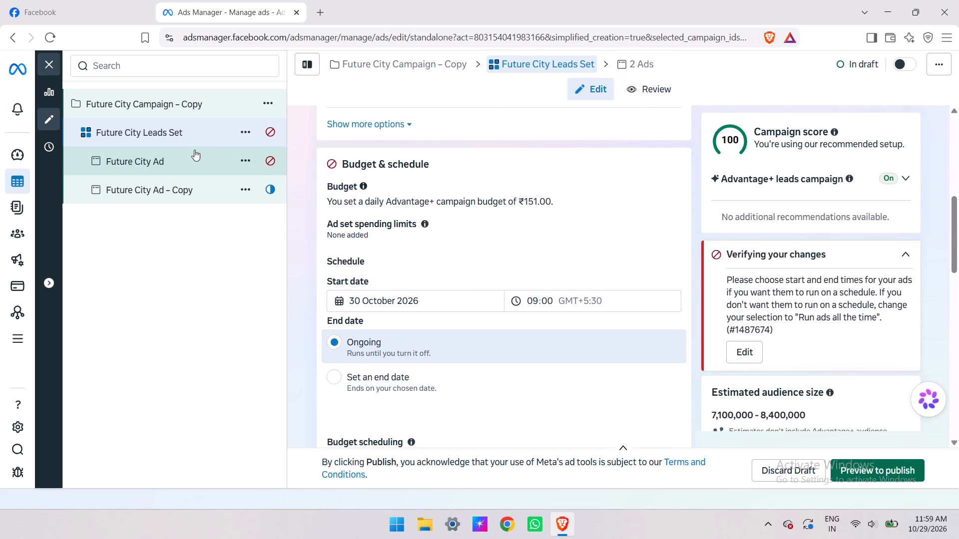
{"action": "left_click", "coordinate": [199, 133]}
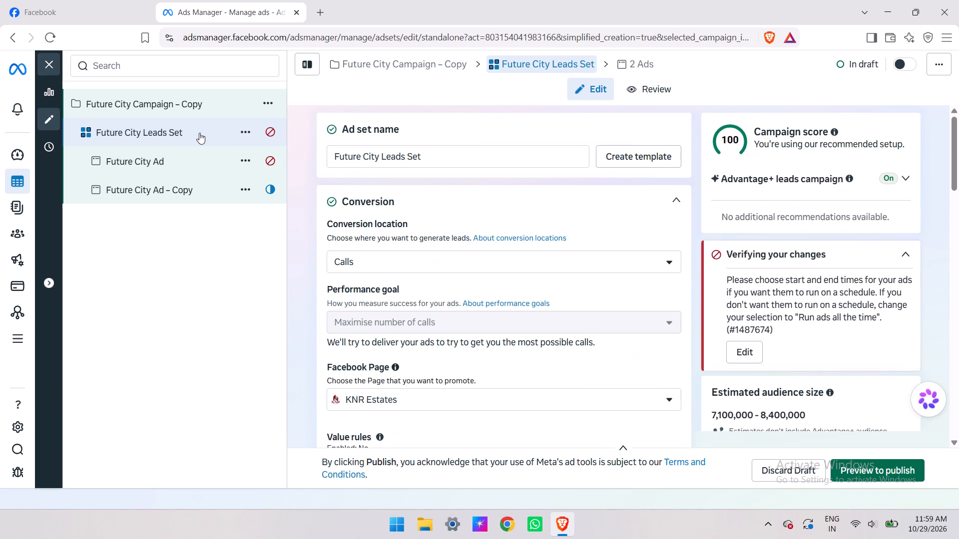
{"action": "scroll", "coordinate": [463, 252], "scroll_direction": "down", "scroll_amount": 3}
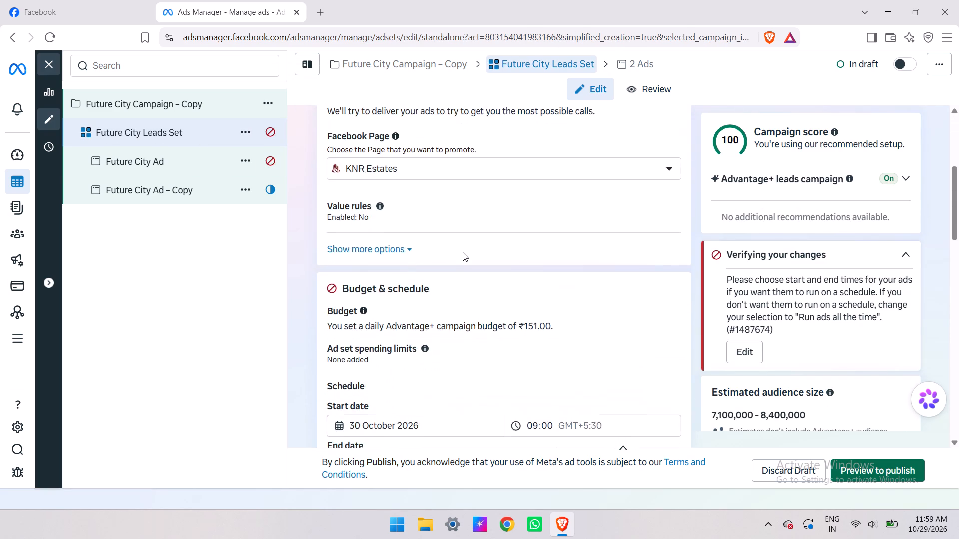
{"action": "scroll", "coordinate": [463, 252], "scroll_direction": "down", "scroll_amount": 2}
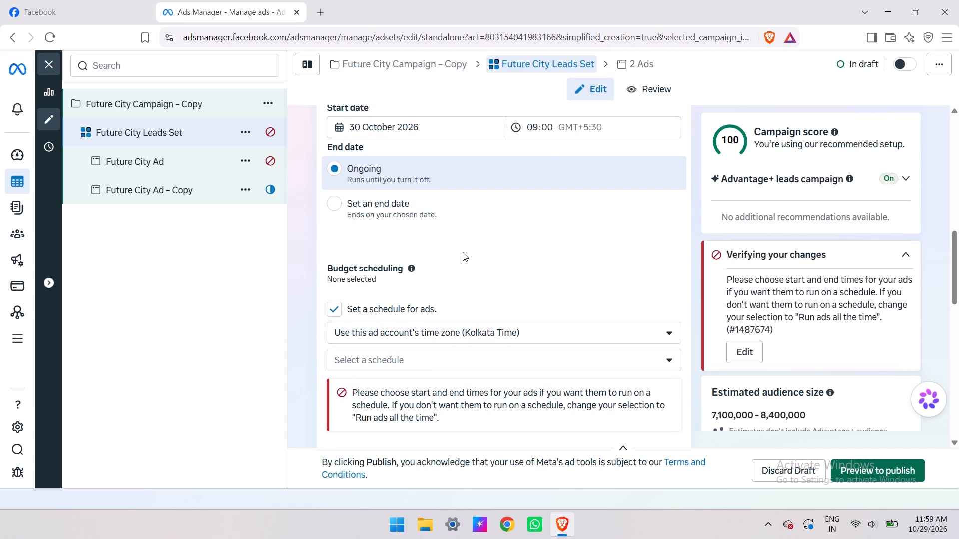
{"action": "left_click", "coordinate": [466, 330]}
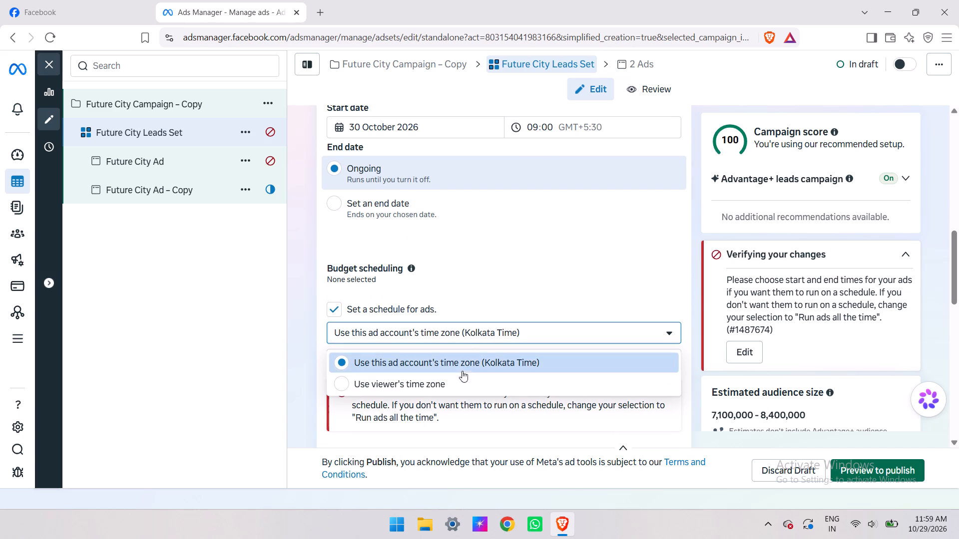
{"action": "left_click", "coordinate": [481, 338]}
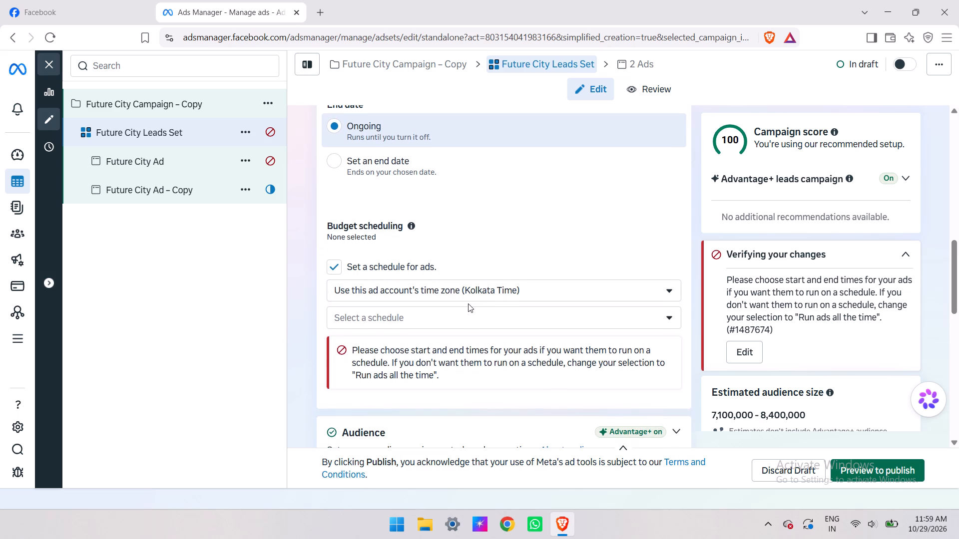
{"action": "scroll", "coordinate": [490, 256], "scroll_direction": "down", "scroll_amount": 1}
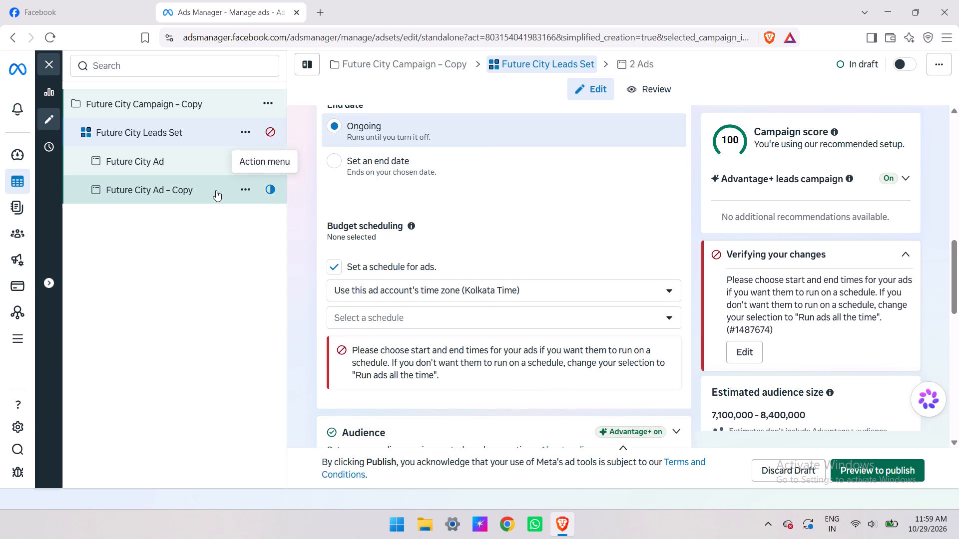
Delete the Future City Ad – Copy ad from the duplicated campaign.
{"action": "left_click", "coordinate": [211, 189]}
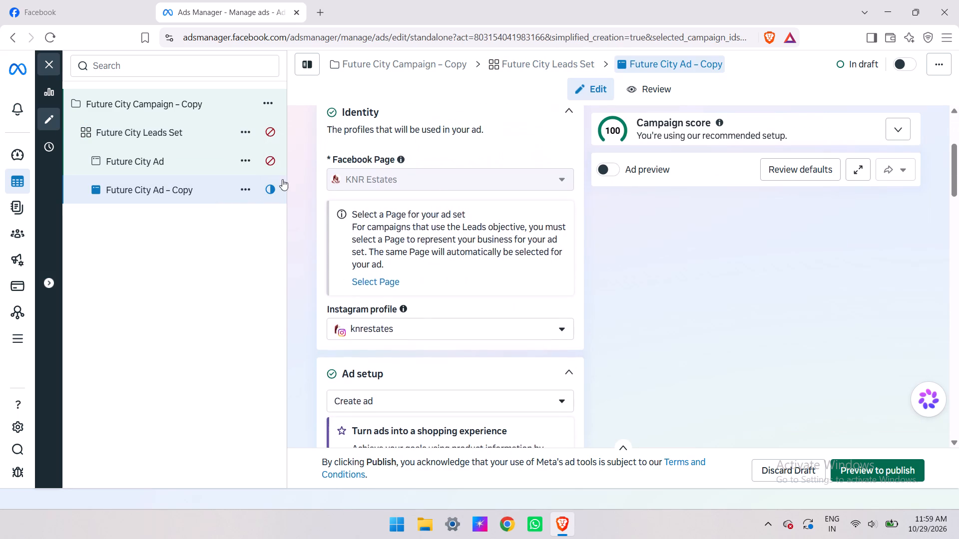
{"action": "left_click", "coordinate": [243, 190]}
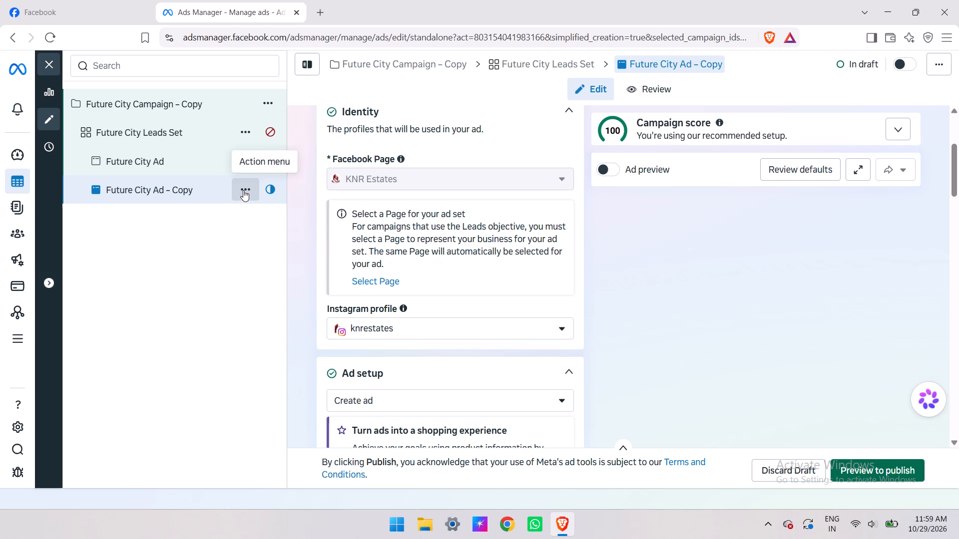
{"action": "scroll", "coordinate": [260, 238], "scroll_direction": "up", "scroll_amount": 2}
{"action": "scroll", "coordinate": [300, 330], "scroll_direction": "down", "scroll_amount": 1}
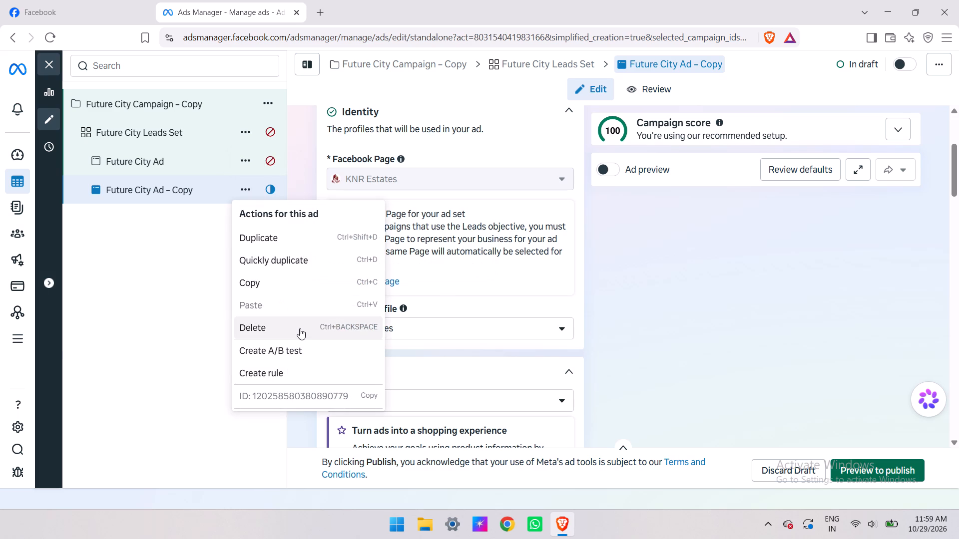
{"action": "scroll", "coordinate": [300, 328], "scroll_direction": "down", "scroll_amount": 1}
{"action": "left_click", "coordinate": [300, 328]}
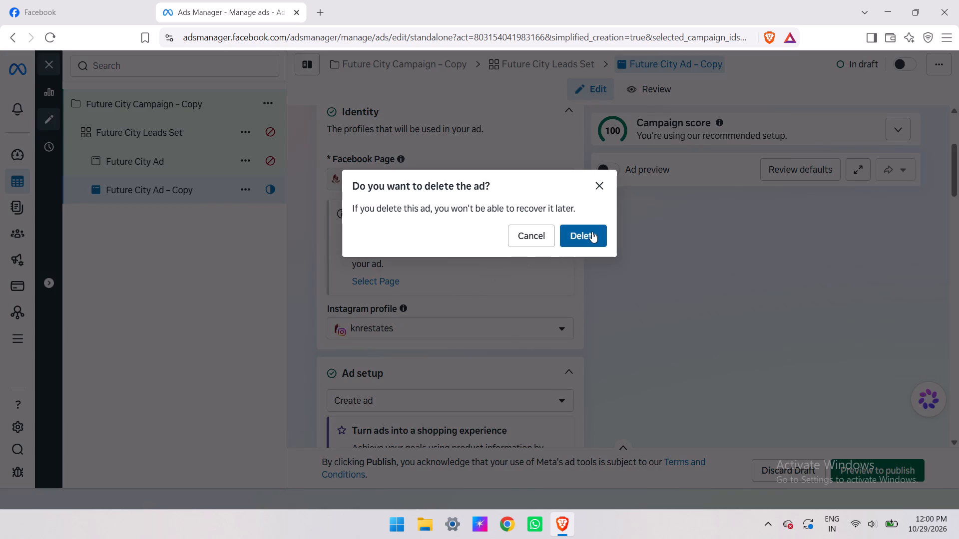
{"action": "left_click", "coordinate": [592, 232]}
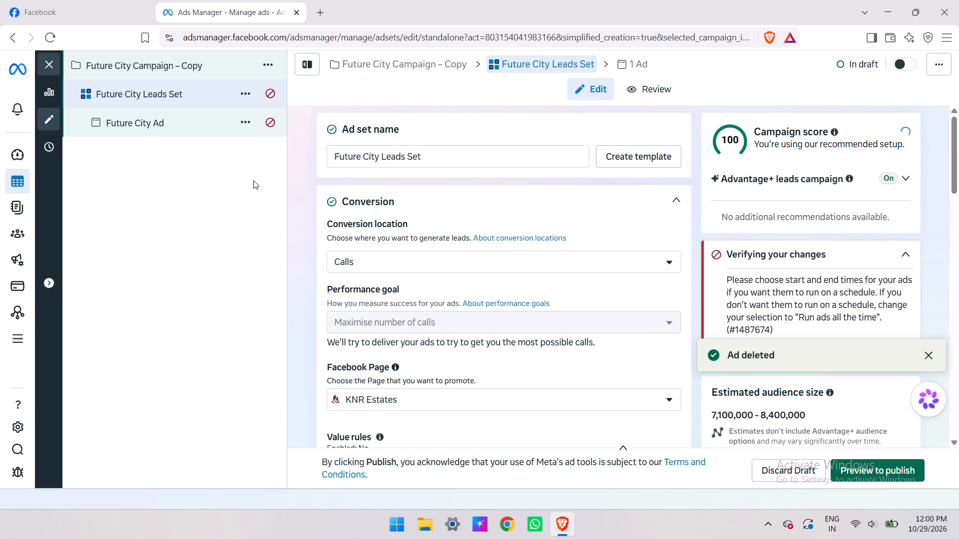
Examine the duplicated campaign, its ad and the Future City Leads Set's ad schedule settings for the schedule error.
{"action": "scroll", "coordinate": [186, 135], "scroll_direction": "left", "scroll_amount": 1}
{"action": "left_click", "coordinate": [154, 119]}
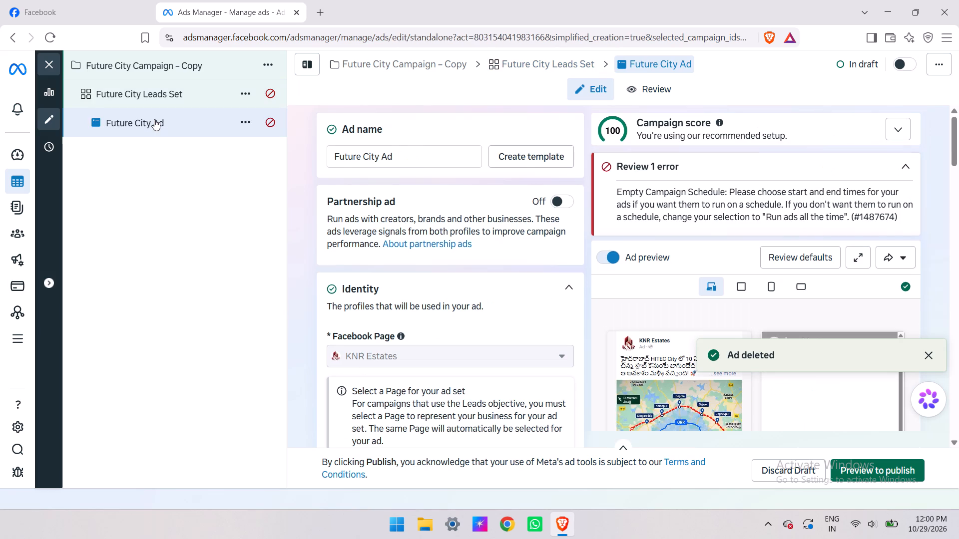
{"action": "left_click", "coordinate": [186, 92]}
{"action": "left_click", "coordinate": [202, 68]}
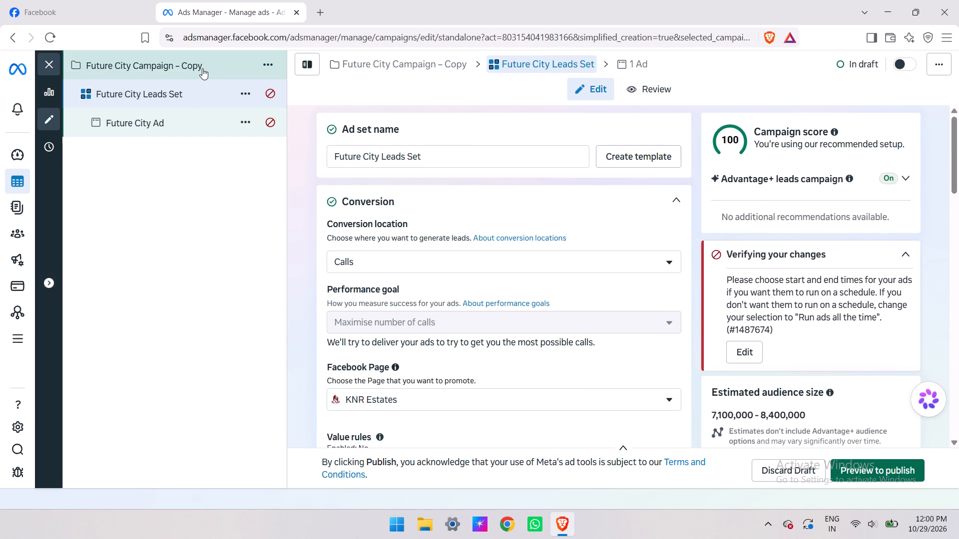
{"action": "left_click", "coordinate": [203, 97]}
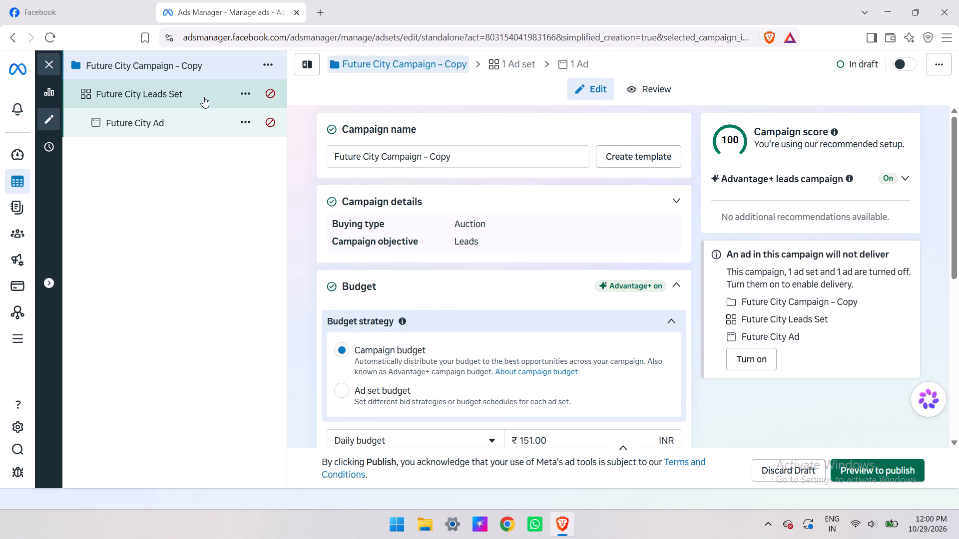
{"action": "scroll", "coordinate": [459, 180], "scroll_direction": "right", "scroll_amount": 2}
{"action": "left_click", "coordinate": [761, 355]}
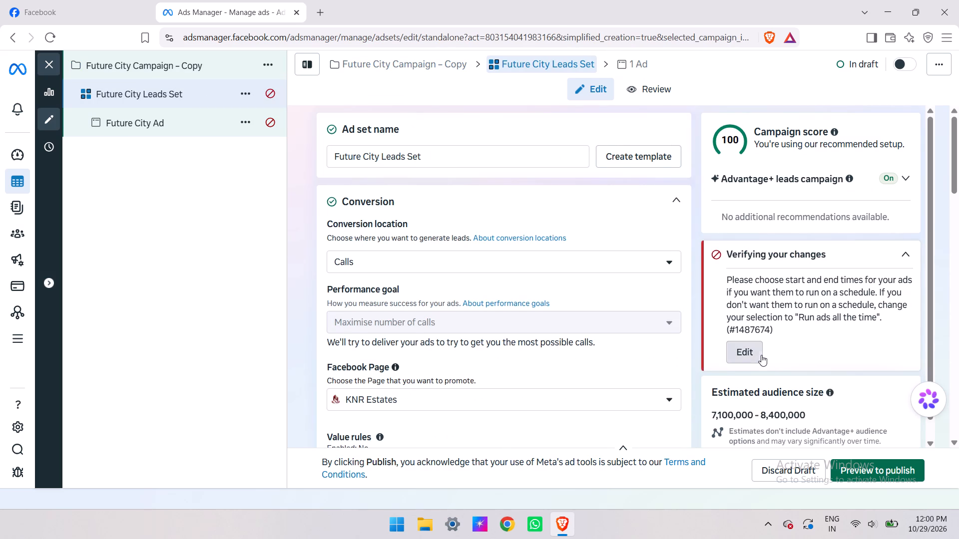
{"action": "scroll", "coordinate": [489, 215], "scroll_direction": "down", "scroll_amount": 1}
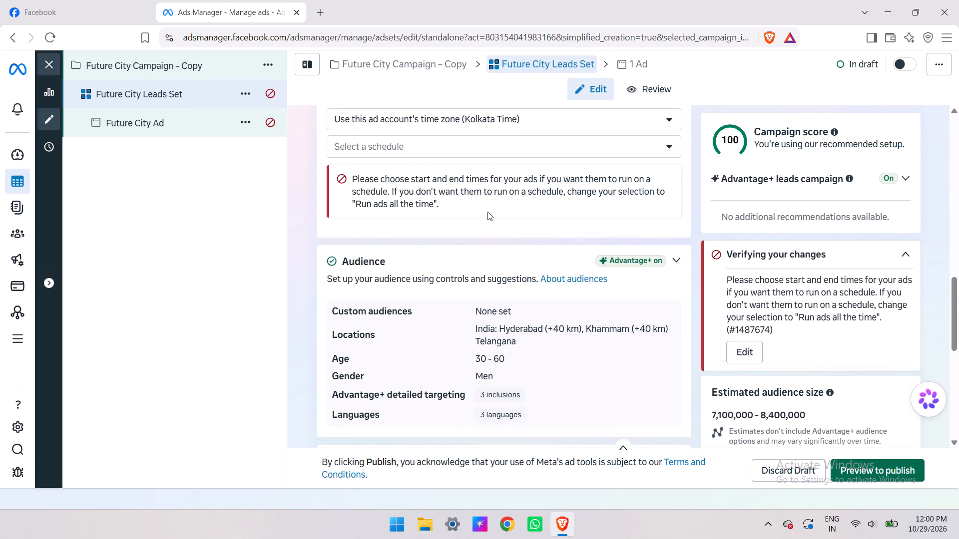
{"action": "scroll", "coordinate": [487, 212], "scroll_direction": "down", "scroll_amount": 1}
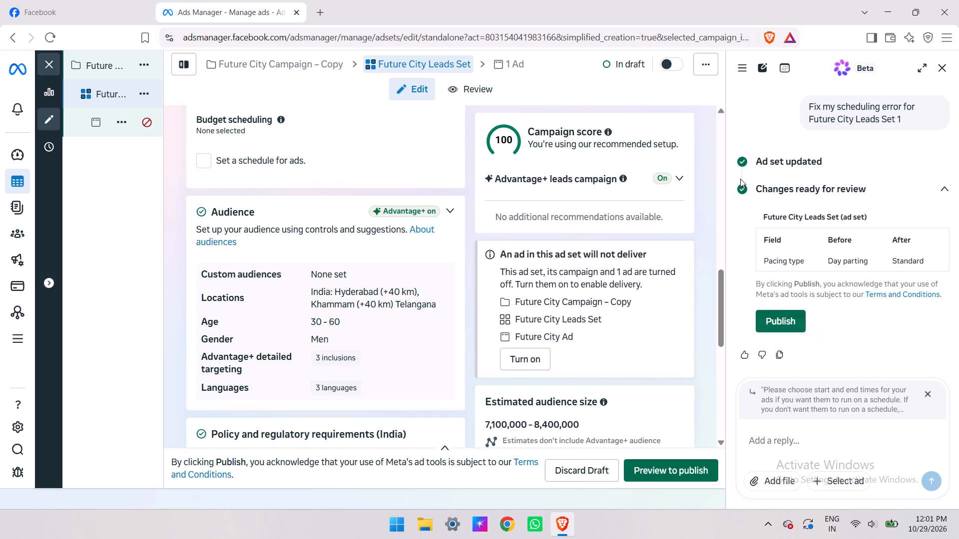
Review the Future City Leads Set's schedule, audience and conversion settings after the Meta AI fix.
{"action": "scroll", "coordinate": [603, 288], "scroll_direction": "down", "scroll_amount": 2}
{"action": "scroll", "coordinate": [386, 244], "scroll_direction": "up", "scroll_amount": 1}
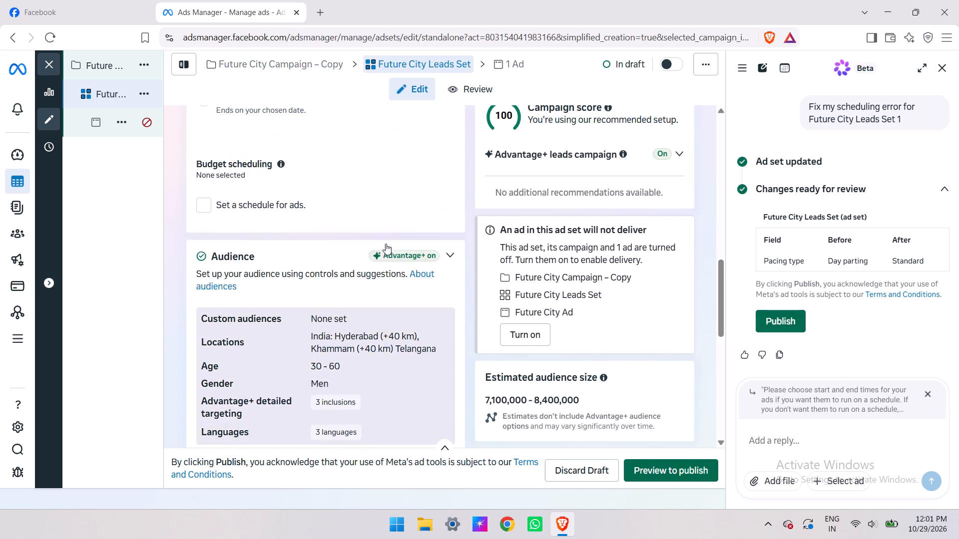
{"action": "scroll", "coordinate": [386, 244], "scroll_direction": "up", "scroll_amount": 3}
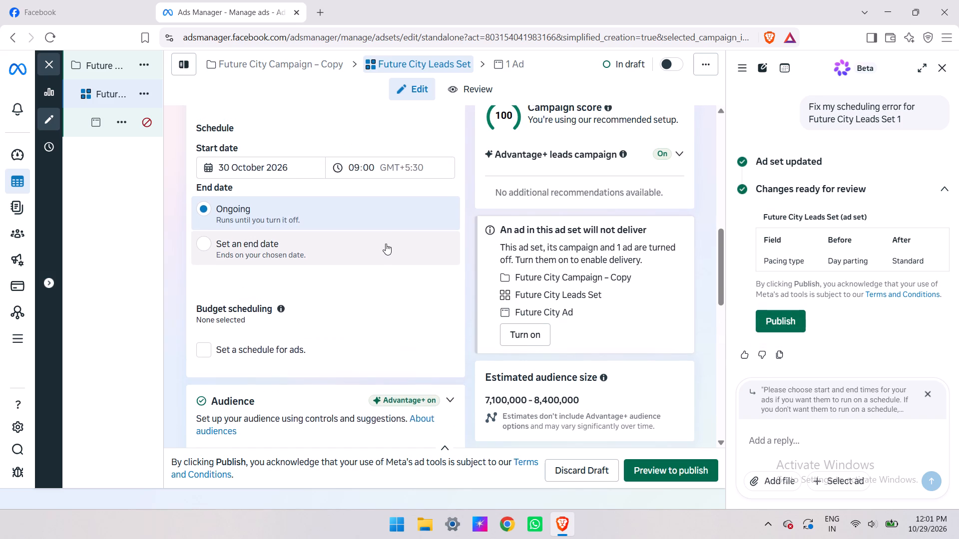
{"action": "scroll", "coordinate": [386, 244], "scroll_direction": "up", "scroll_amount": 7}
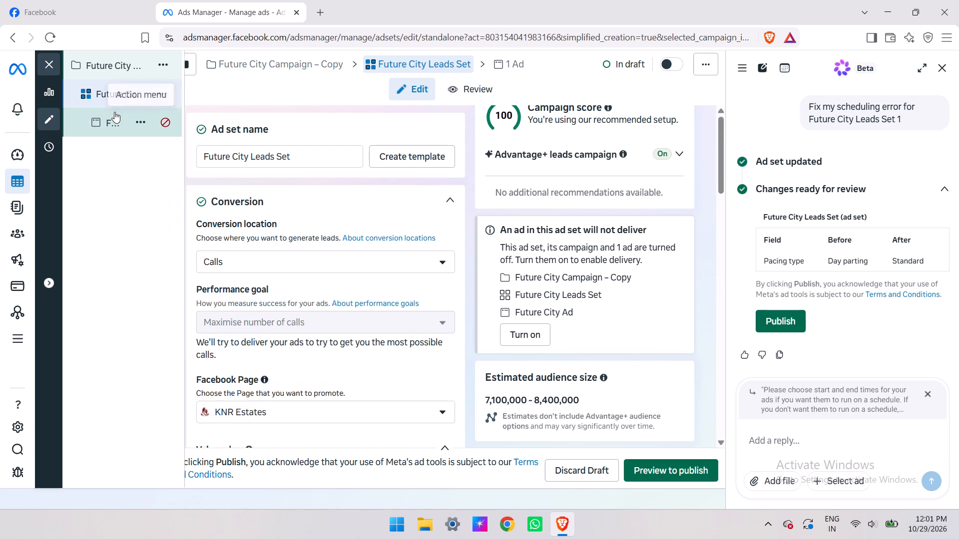
Open the duplicated campaign's Future City Ad and examine its schedule error notice and all its settings down to Tracking.
{"action": "left_click", "coordinate": [114, 112]}
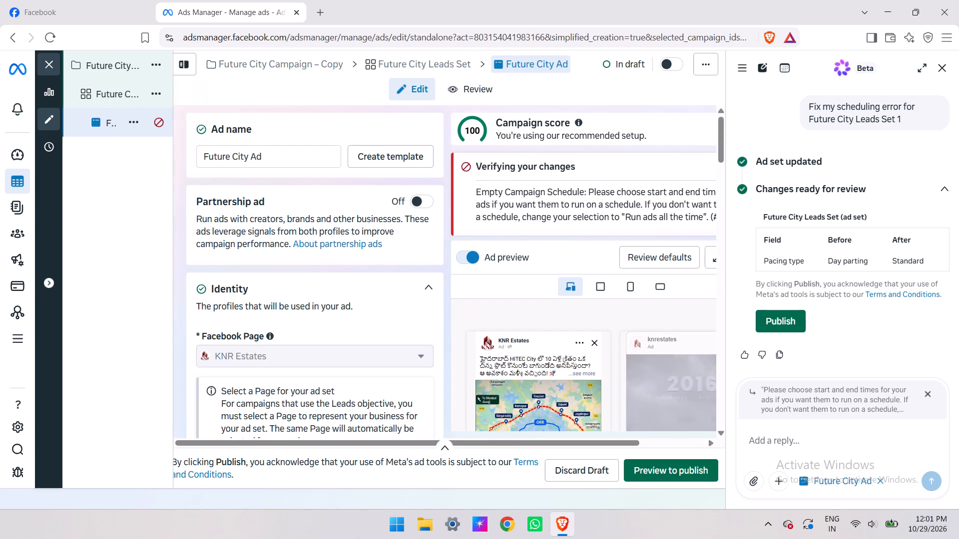
{"action": "scroll", "coordinate": [294, 237], "scroll_direction": "down", "scroll_amount": 2}
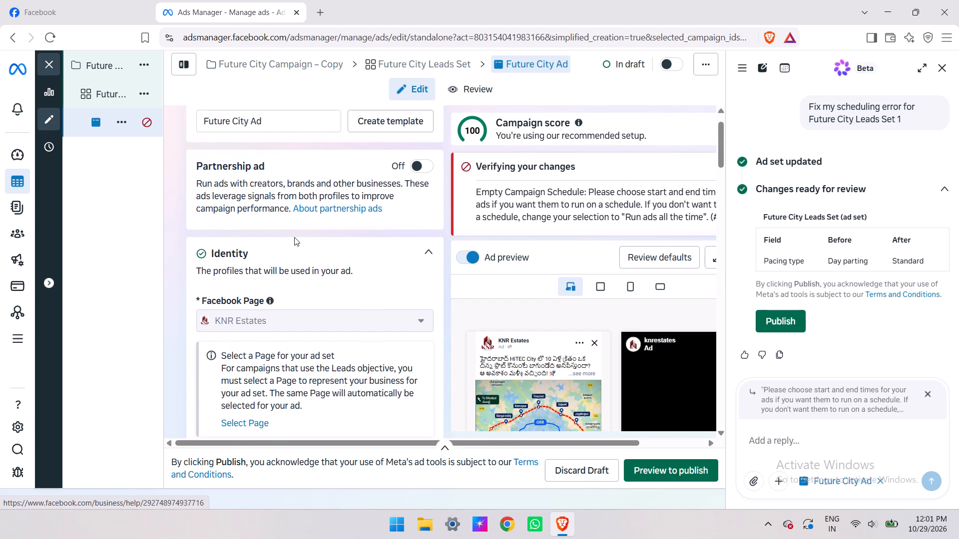
{"action": "scroll", "coordinate": [294, 237], "scroll_direction": "down", "scroll_amount": 1}
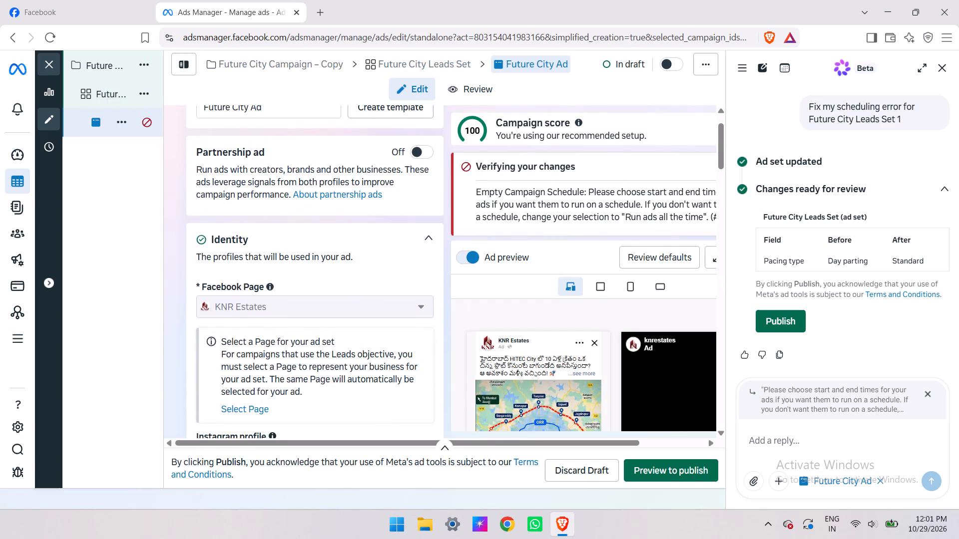
{"action": "scroll", "coordinate": [554, 191], "scroll_direction": "left", "scroll_amount": 1}
{"action": "scroll", "coordinate": [554, 191], "scroll_direction": "right", "scroll_amount": 1}
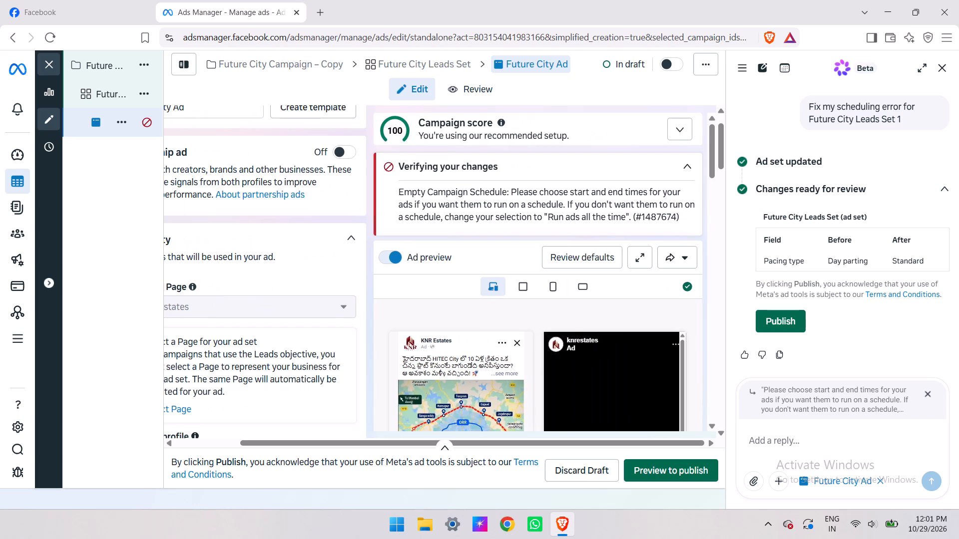
{"action": "scroll", "coordinate": [554, 191], "scroll_direction": "right", "scroll_amount": 1}
{"action": "scroll", "coordinate": [554, 191], "scroll_direction": "left", "scroll_amount": 1}
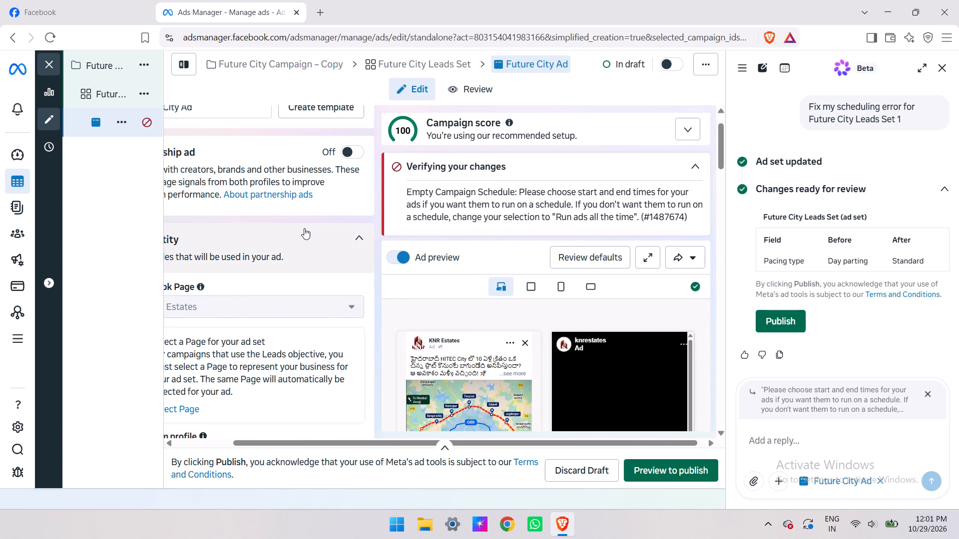
{"action": "scroll", "coordinate": [304, 228], "scroll_direction": "down", "scroll_amount": 4}
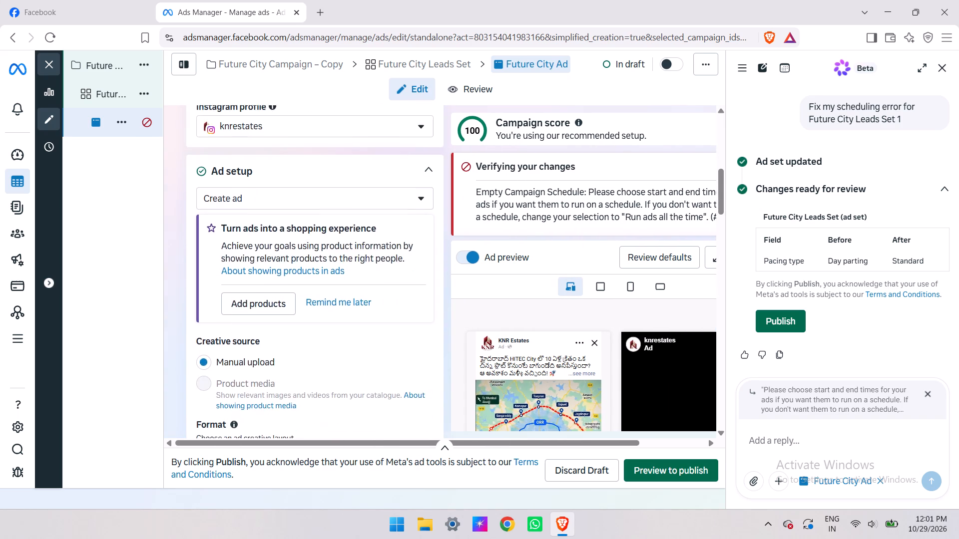
{"action": "scroll", "coordinate": [304, 228], "scroll_direction": "down", "scroll_amount": 4}
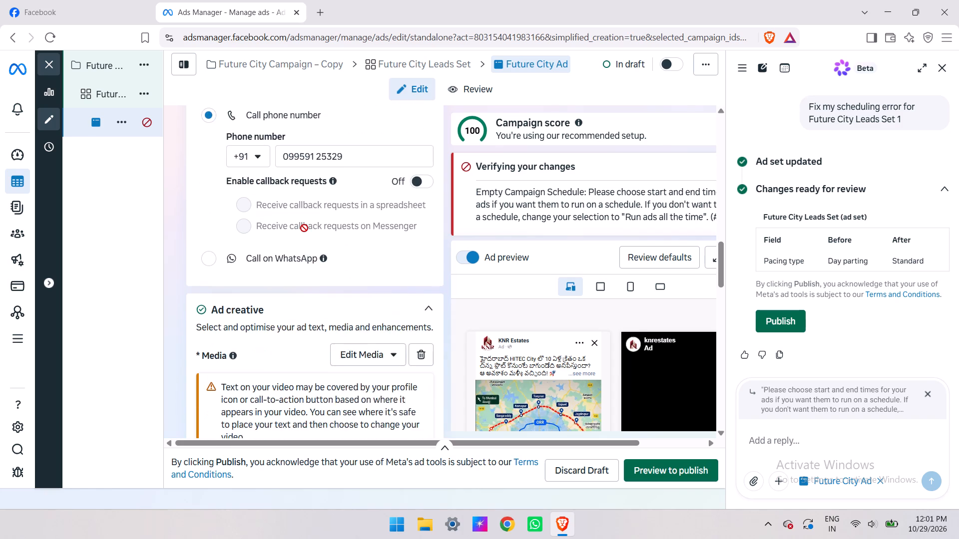
{"action": "scroll", "coordinate": [304, 228], "scroll_direction": "down", "scroll_amount": 5}
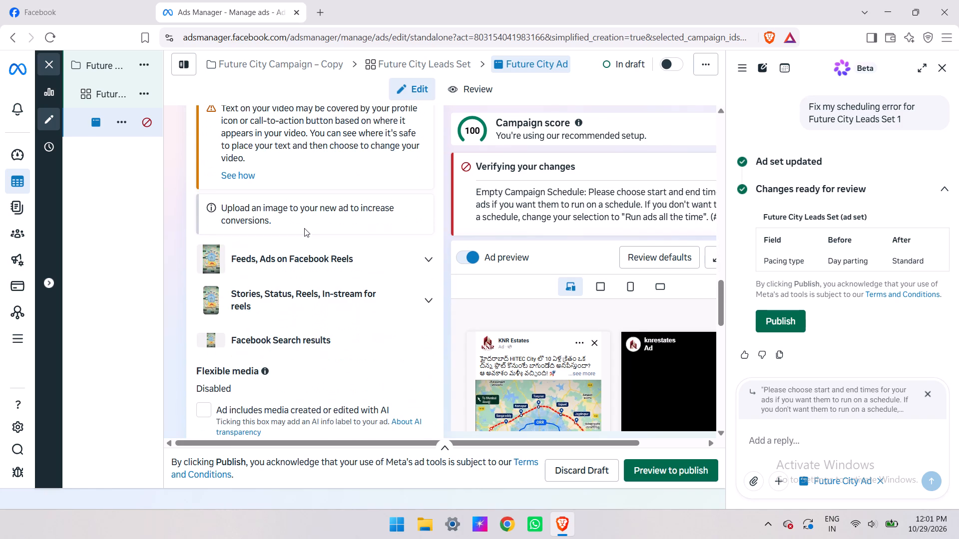
{"action": "scroll", "coordinate": [283, 289], "scroll_direction": "down", "scroll_amount": 6}
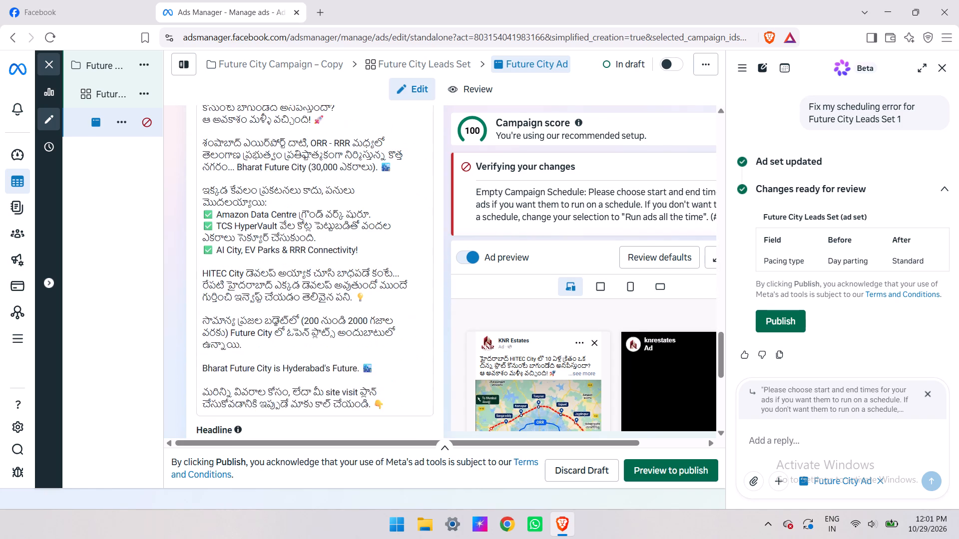
{"action": "scroll", "coordinate": [283, 289], "scroll_direction": "down", "scroll_amount": 5}
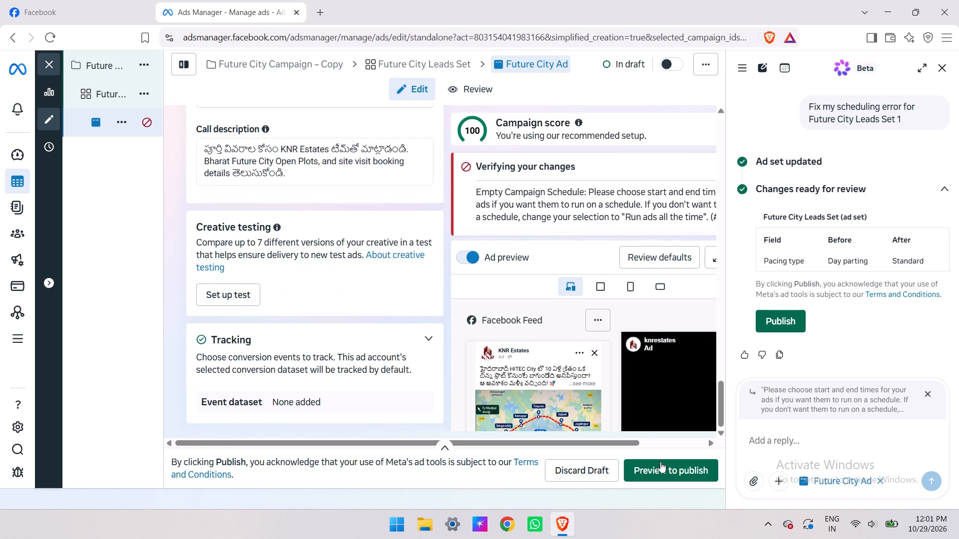
Review the pre-publish preview of the duplicated campaign, covering the campaign, ad set schedule and targeting, and ad settings.
{"action": "left_click", "coordinate": [660, 462]}
{"action": "scroll", "coordinate": [443, 329], "scroll_direction": "down", "scroll_amount": 1}
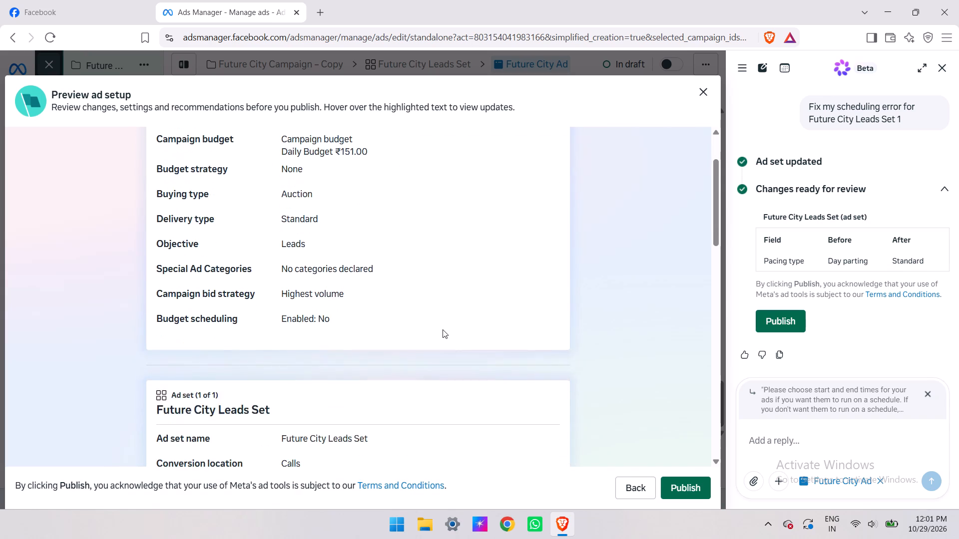
{"action": "scroll", "coordinate": [443, 329], "scroll_direction": "down", "scroll_amount": 4}
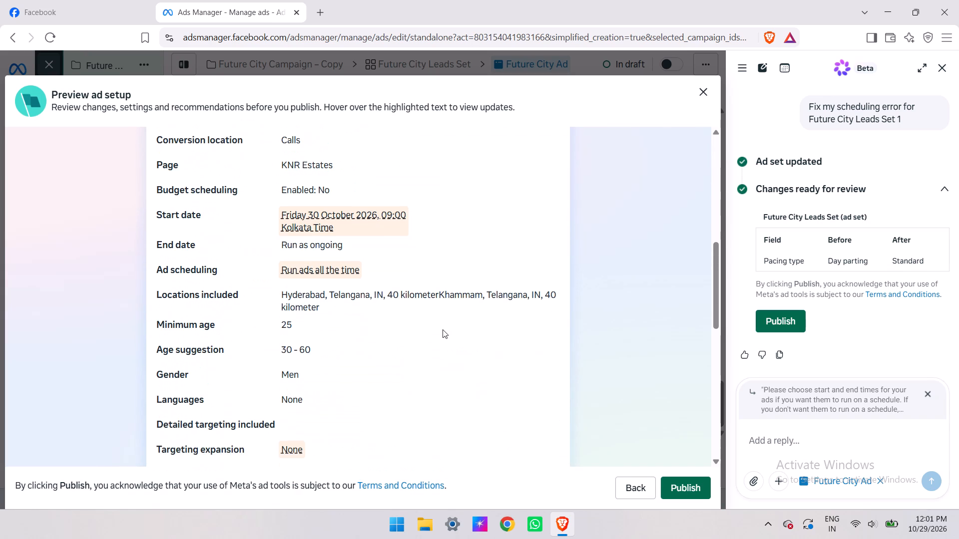
{"action": "scroll", "coordinate": [443, 329], "scroll_direction": "down", "scroll_amount": 1}
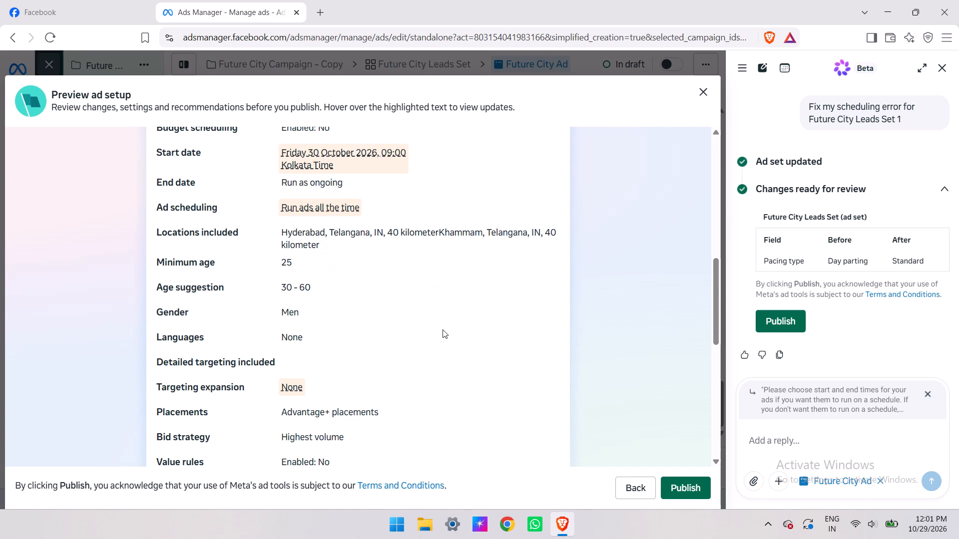
{"action": "scroll", "coordinate": [443, 329], "scroll_direction": "down", "scroll_amount": 2}
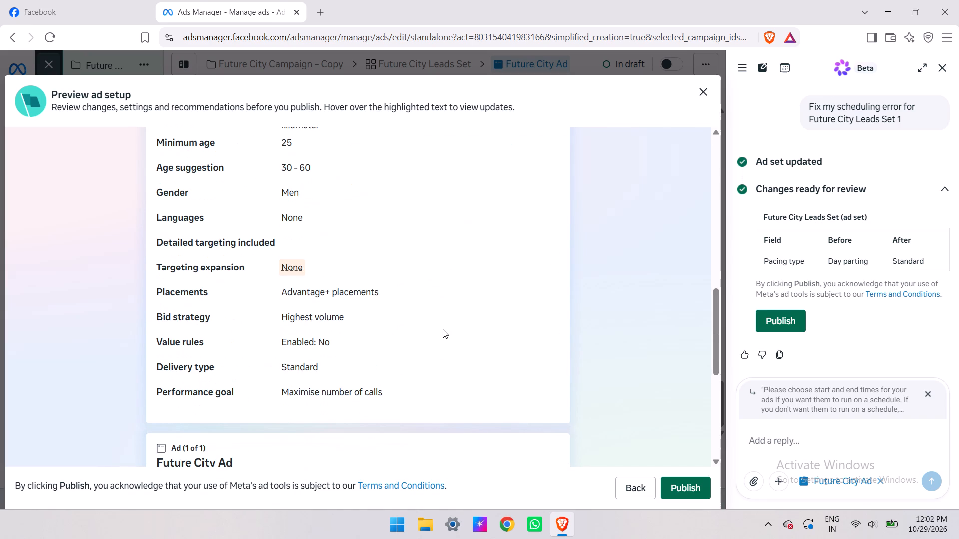
{"action": "scroll", "coordinate": [443, 329], "scroll_direction": "down", "scroll_amount": 6}
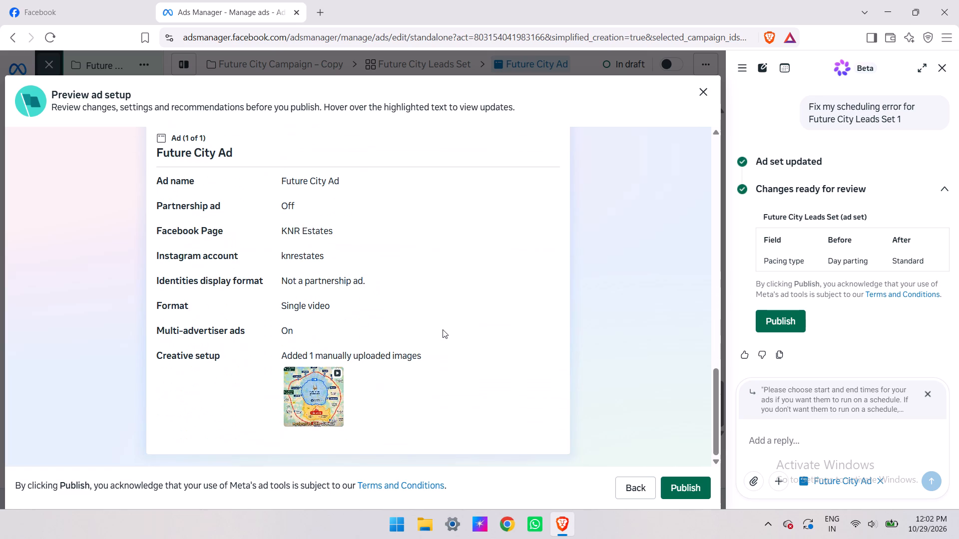
{"action": "scroll", "coordinate": [443, 329], "scroll_direction": "up", "scroll_amount": 5}
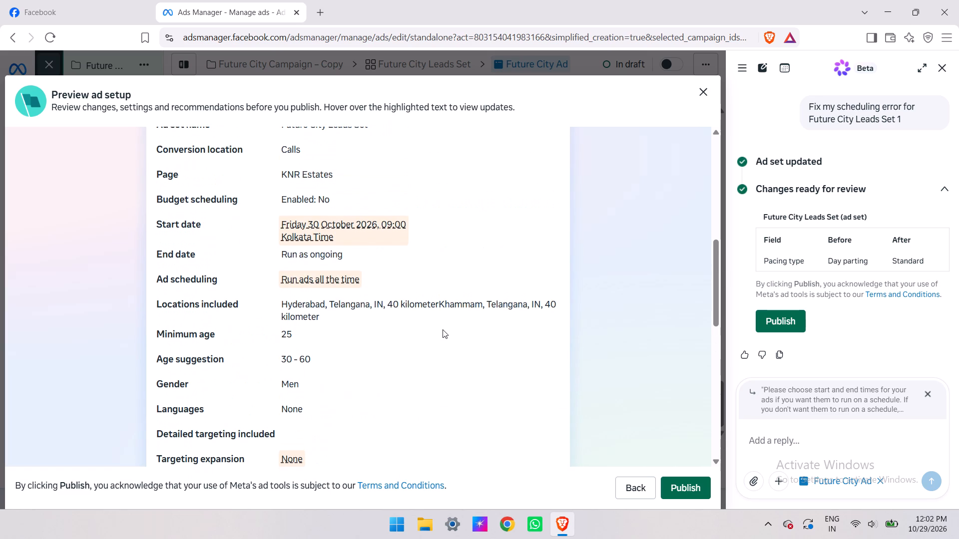
{"action": "scroll", "coordinate": [443, 329], "scroll_direction": "up", "scroll_amount": 7}
{"action": "left_click", "coordinate": [692, 99]}
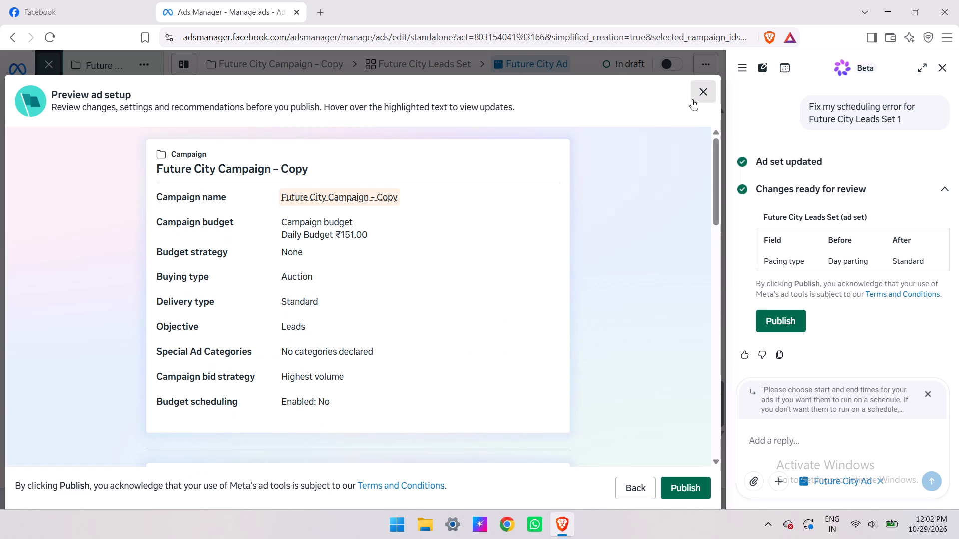
Publish Future City Campaign – Copy with its ad set and ad from the preview, and close the Meta AI assistant.
{"action": "left_click", "coordinate": [88, 70]}
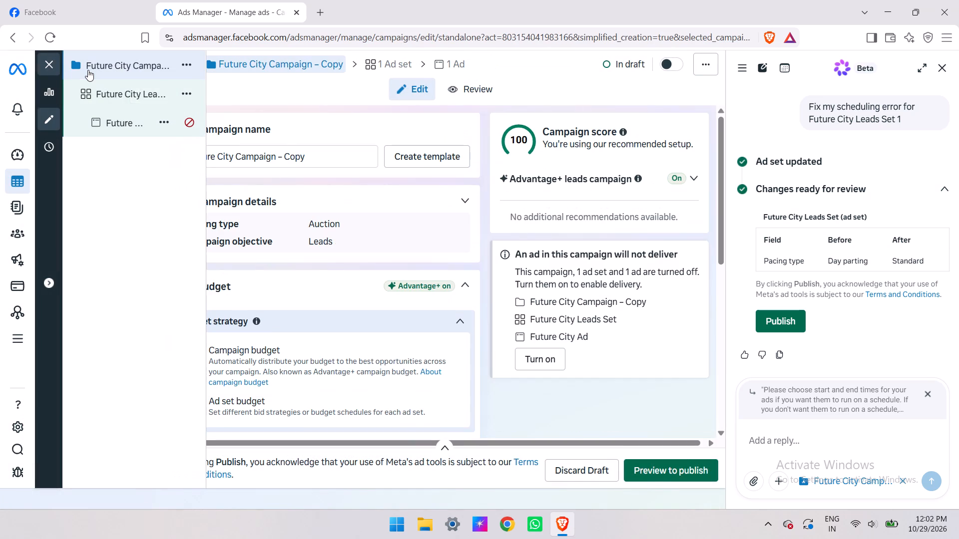
{"action": "left_click", "coordinate": [640, 472]}
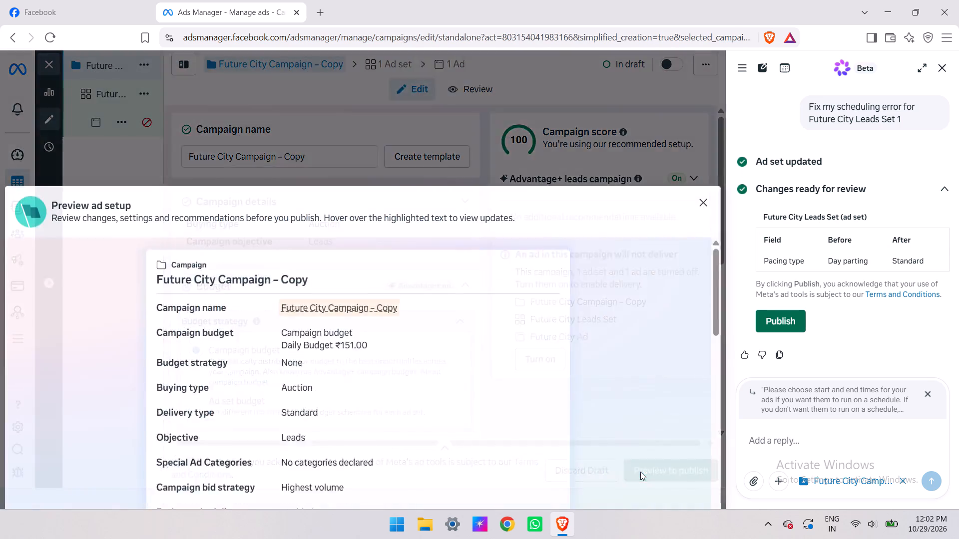
{"action": "scroll", "coordinate": [549, 401], "scroll_direction": "down", "scroll_amount": 2}
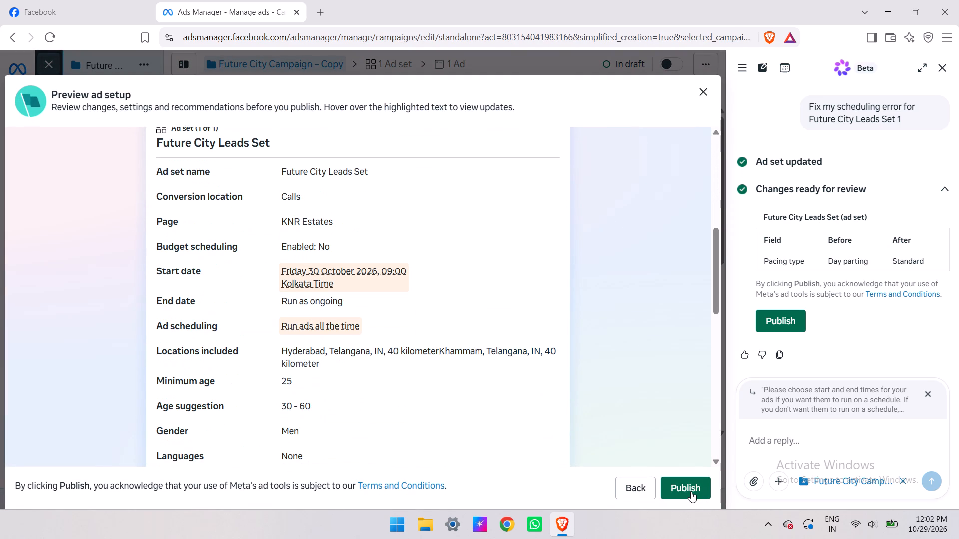
{"action": "left_click", "coordinate": [691, 491]}
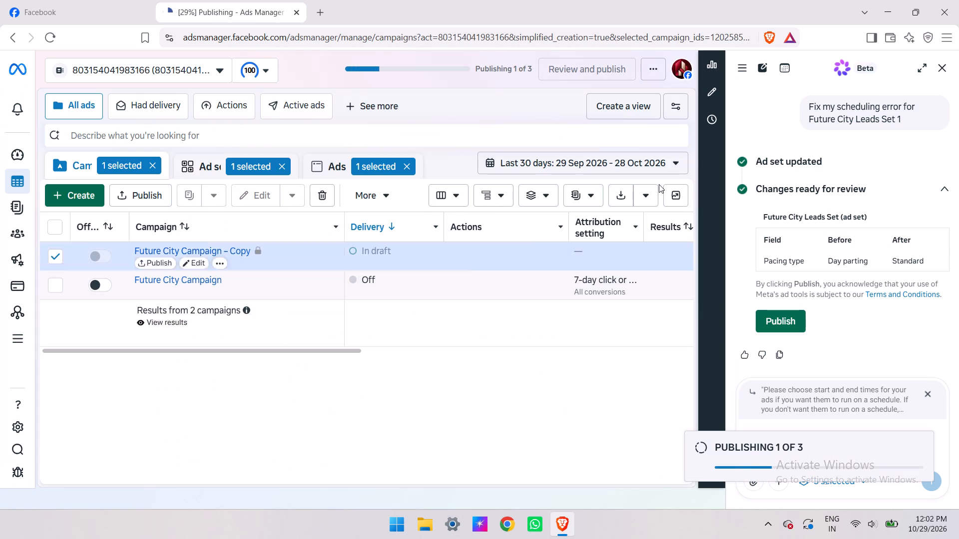
{"action": "left_click", "coordinate": [940, 58]}
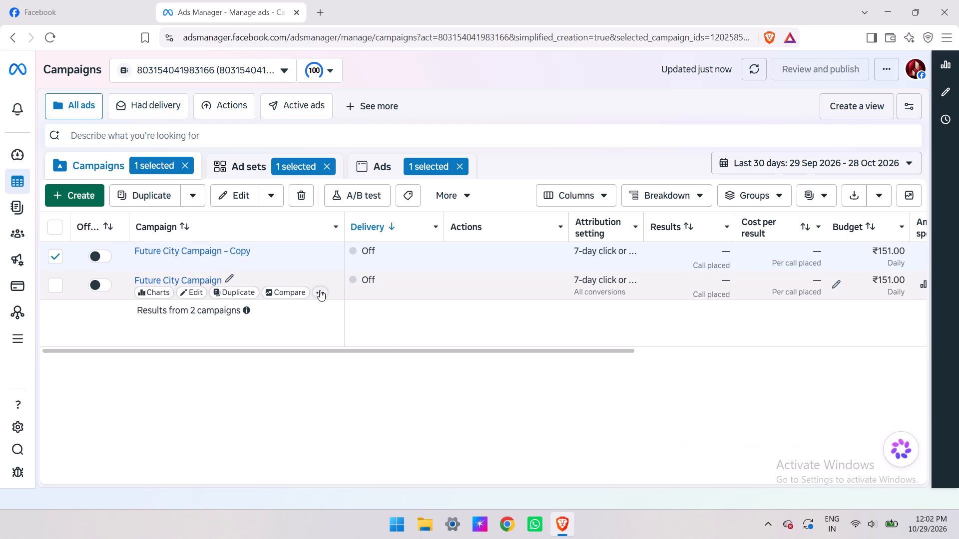
Delete the original switched-off Future City Campaign.
{"action": "left_click", "coordinate": [320, 290]}
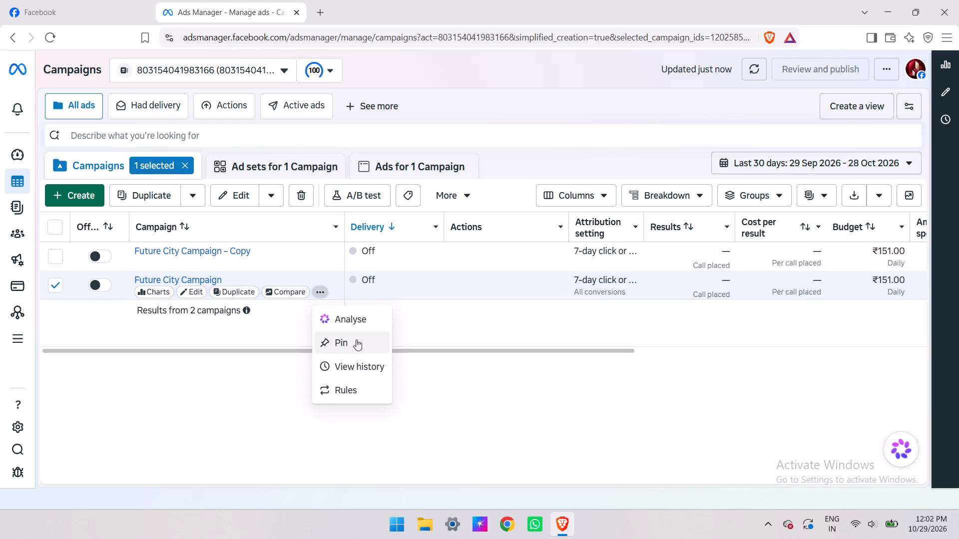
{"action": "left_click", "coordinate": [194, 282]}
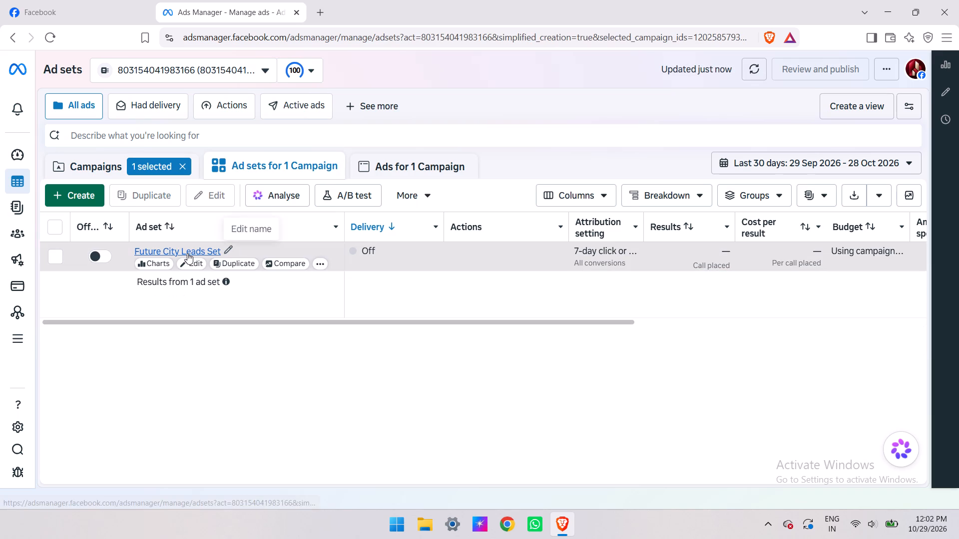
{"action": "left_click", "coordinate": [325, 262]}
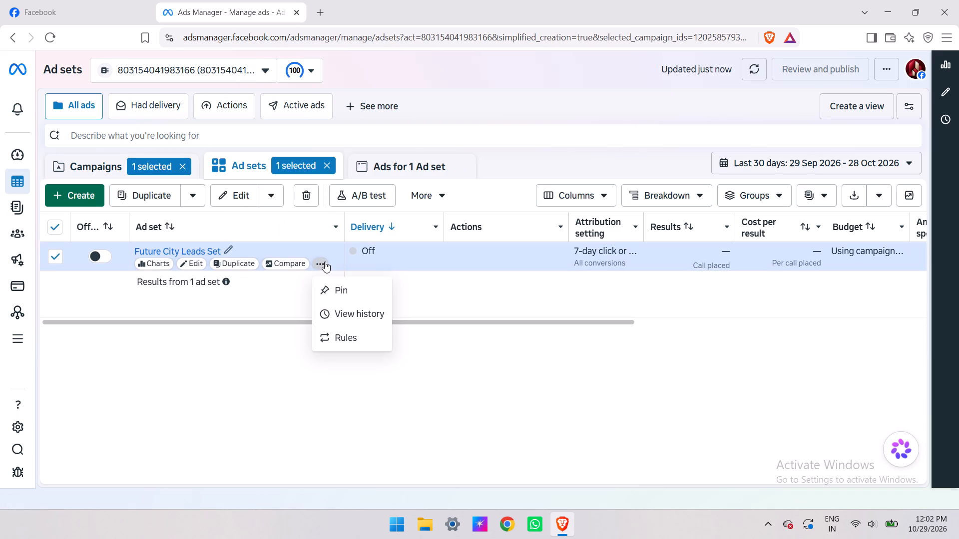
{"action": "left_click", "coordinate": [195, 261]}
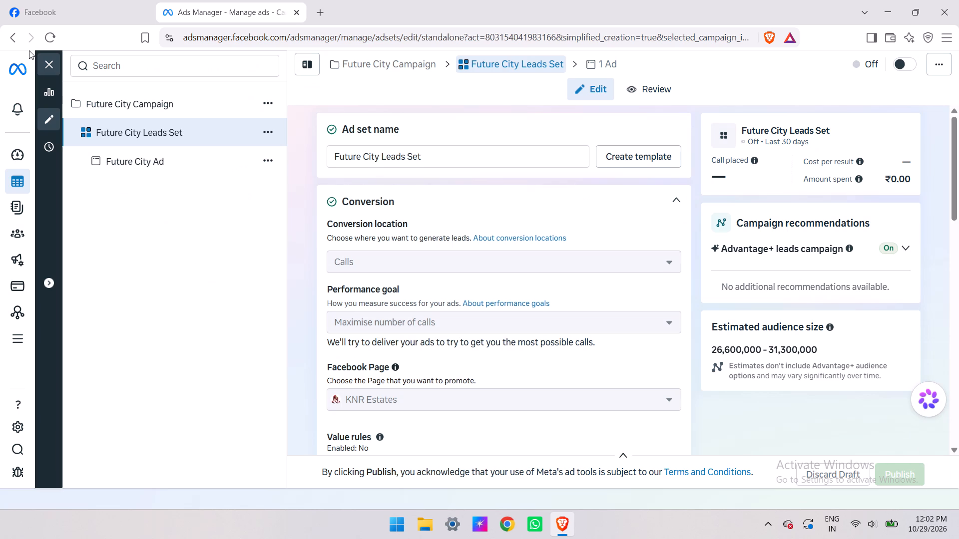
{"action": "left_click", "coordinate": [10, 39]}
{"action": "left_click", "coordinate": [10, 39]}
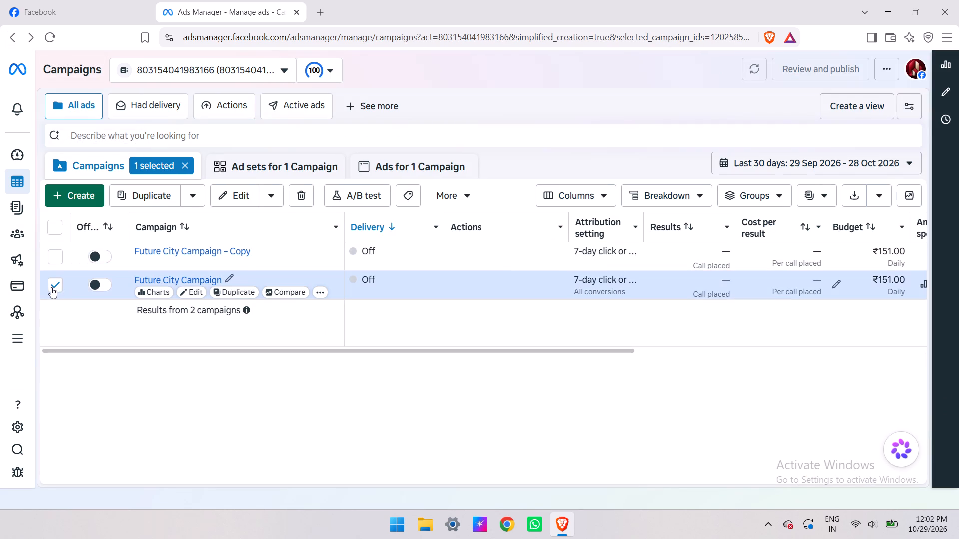
Delete the original switched-off Future City Campaign, leaving its duplicate in the campaign list.
{"action": "left_click", "coordinate": [51, 287]}
{"action": "left_click", "coordinate": [51, 287]}
{"action": "left_click", "coordinate": [309, 191]}
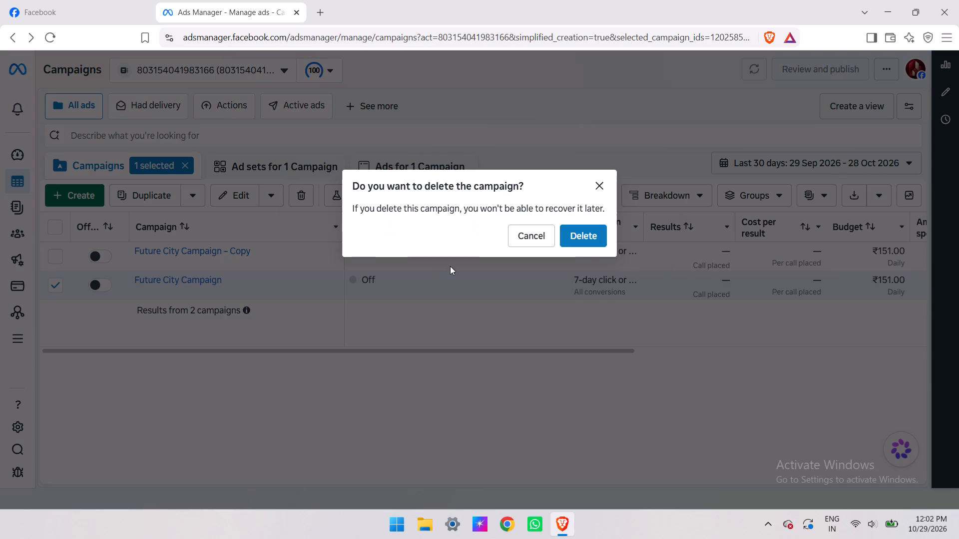
{"action": "left_click", "coordinate": [580, 236]}
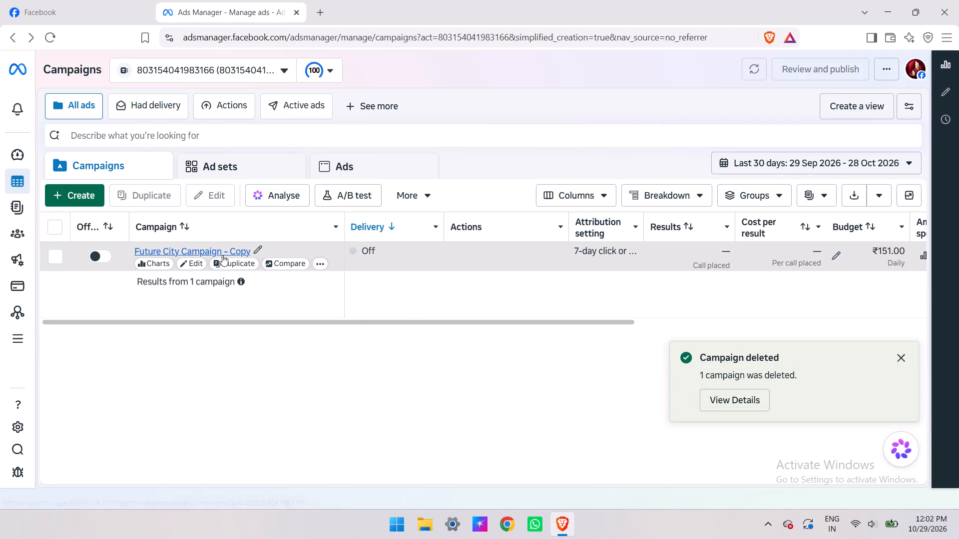
Rename the duplicated campaign Future City Campaign by removing the Copy suffix from its name.
{"action": "left_click", "coordinate": [253, 252]}
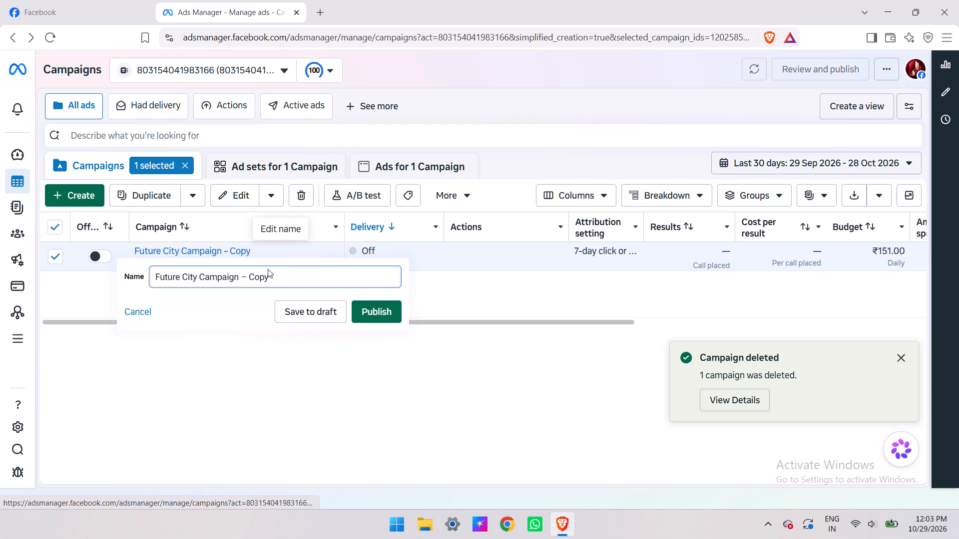
{"action": "key", "text": "BackSpace"}
{"action": "key", "text": "BackSpace"}
{"action": "key", "text": "BackSpace"}
{"action": "key", "text": "BackSpace"}
{"action": "key", "text": "BackSpace"}
{"action": "key", "text": "BackSpace"}
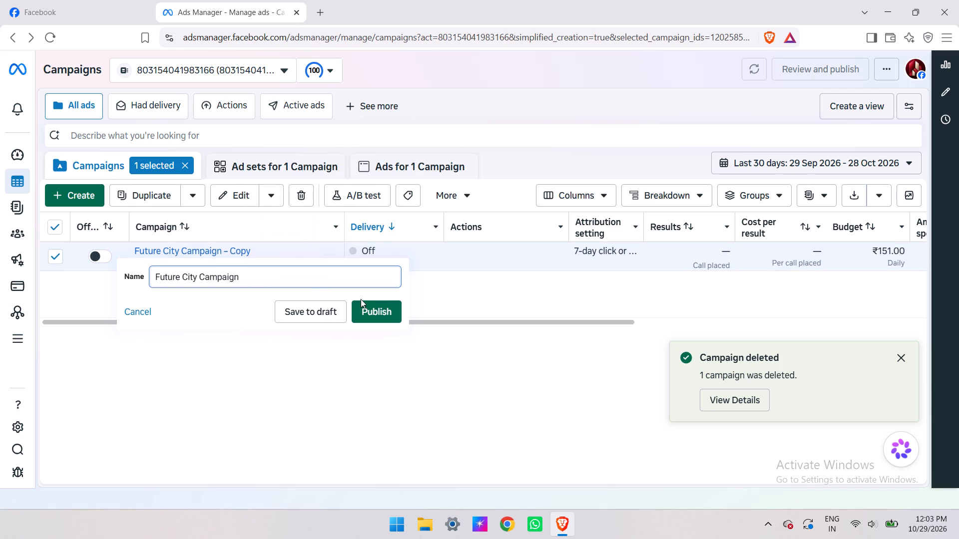
Rename the copied campaign as Future City Campaign and publish the name change.
{"action": "left_click", "coordinate": [365, 303]}
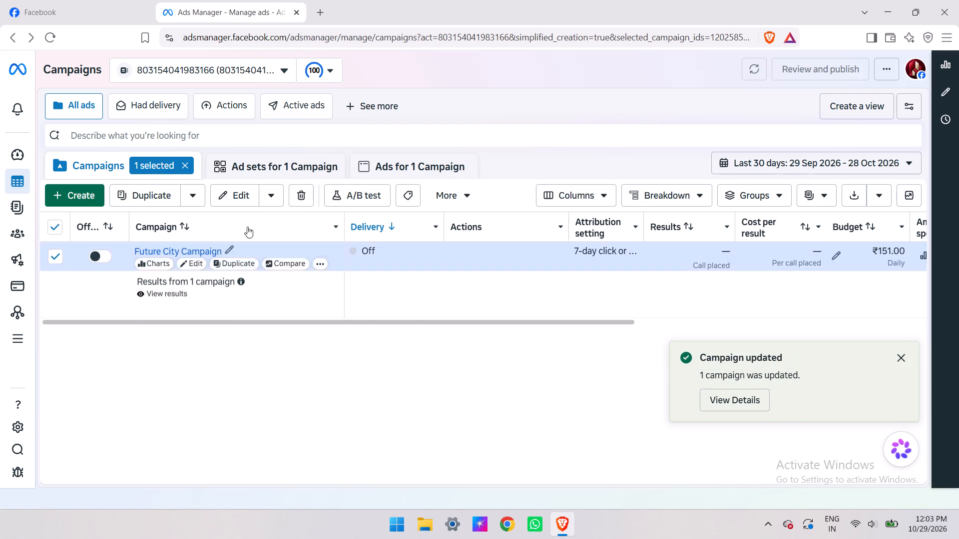
Check the renamed campaign's ad set and ad, and turn on Future City Campaign.
{"action": "left_click", "coordinate": [205, 251]}
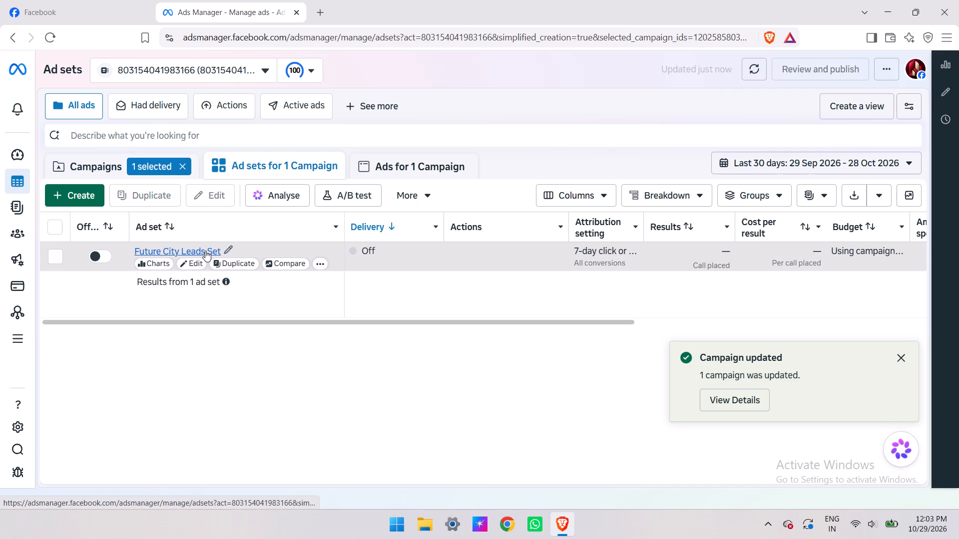
{"action": "left_click", "coordinate": [205, 251]}
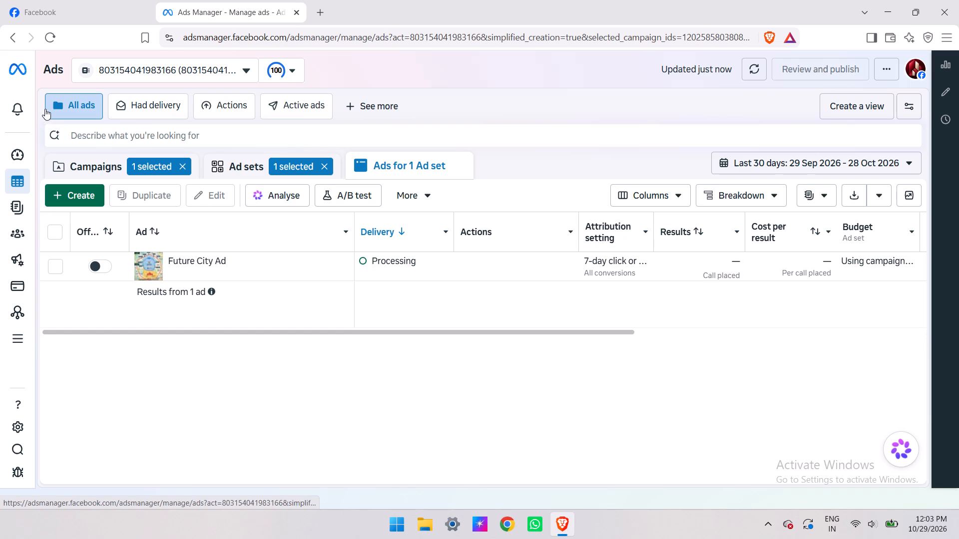
{"action": "left_click", "coordinate": [82, 161]}
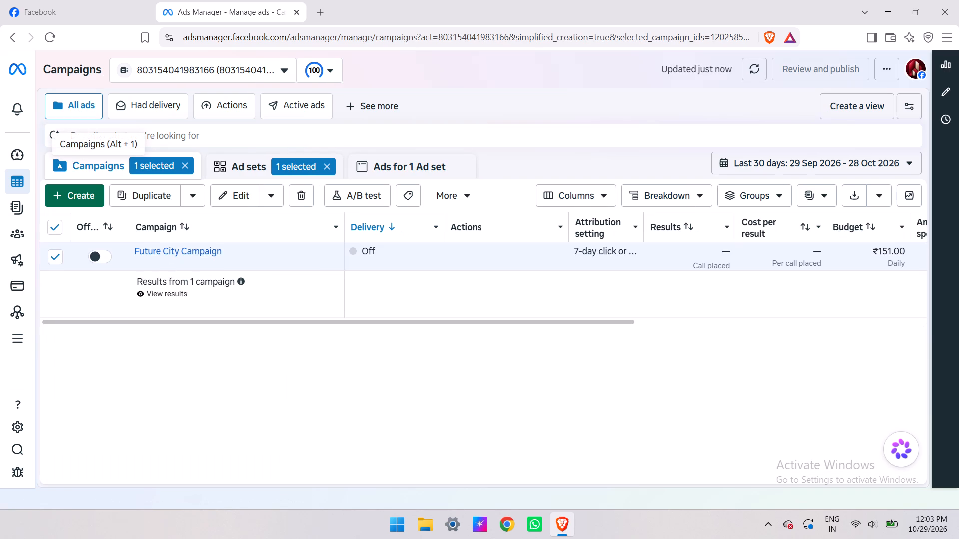
{"action": "left_click", "coordinate": [106, 256]}
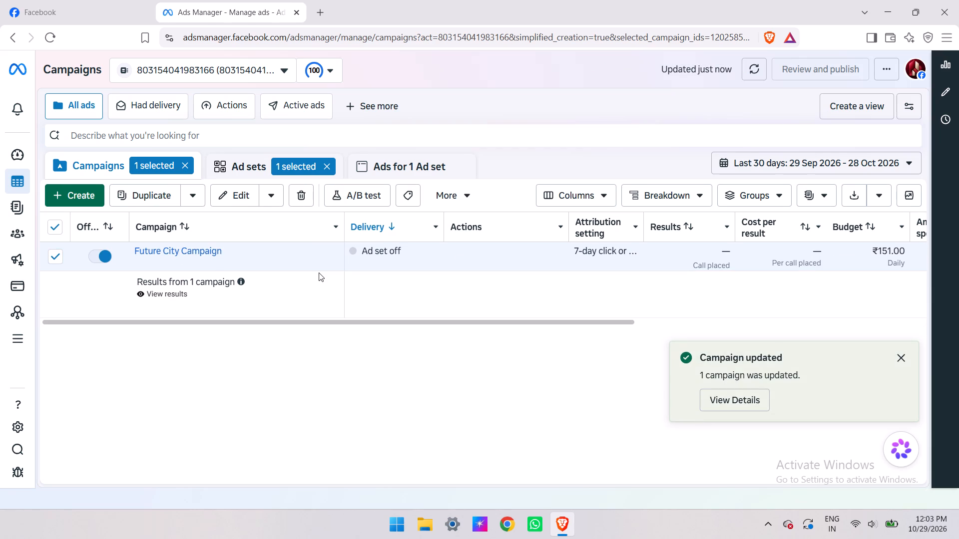
Turn on the Future City Leads Set ad set and its Future City Ad.
{"action": "left_click", "coordinate": [190, 252]}
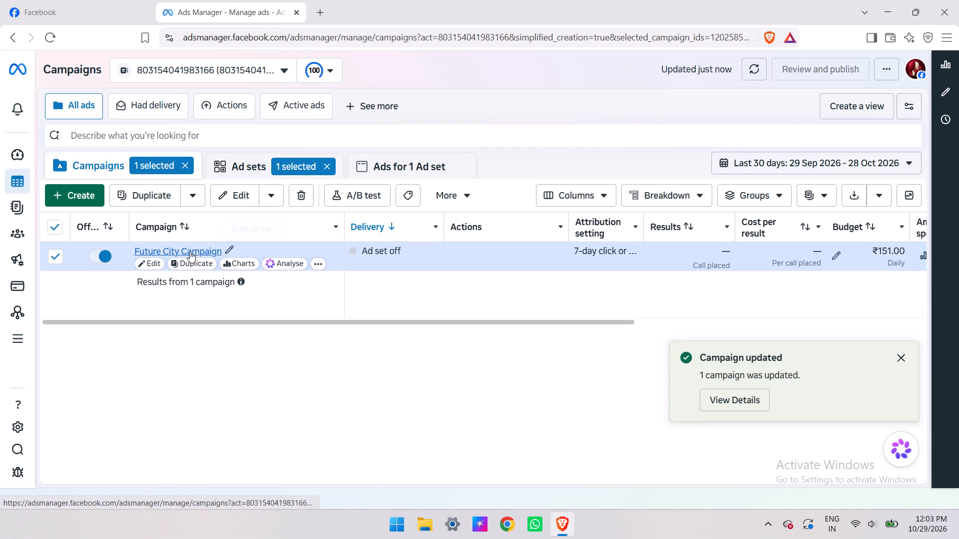
{"action": "left_click", "coordinate": [99, 255]}
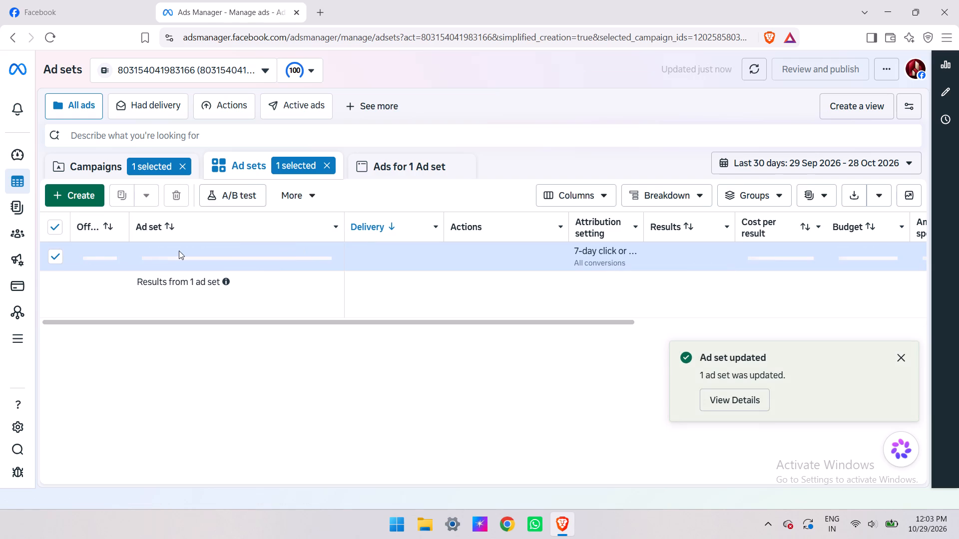
{"action": "left_click", "coordinate": [179, 251]}
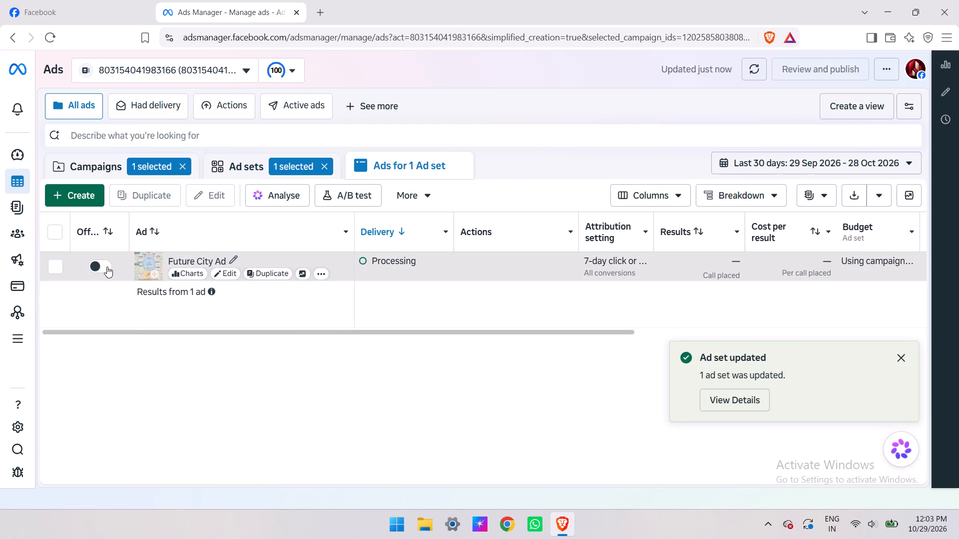
{"action": "left_click", "coordinate": [105, 267]}
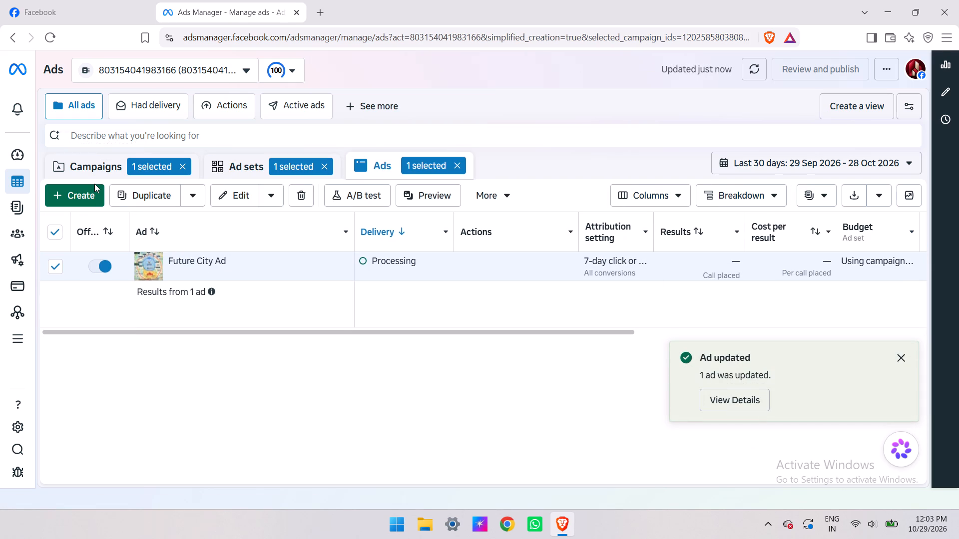
Open Future City Campaign for editing and review its objective, budget, A/B test and special ad category settings.
{"action": "left_click", "coordinate": [100, 170]}
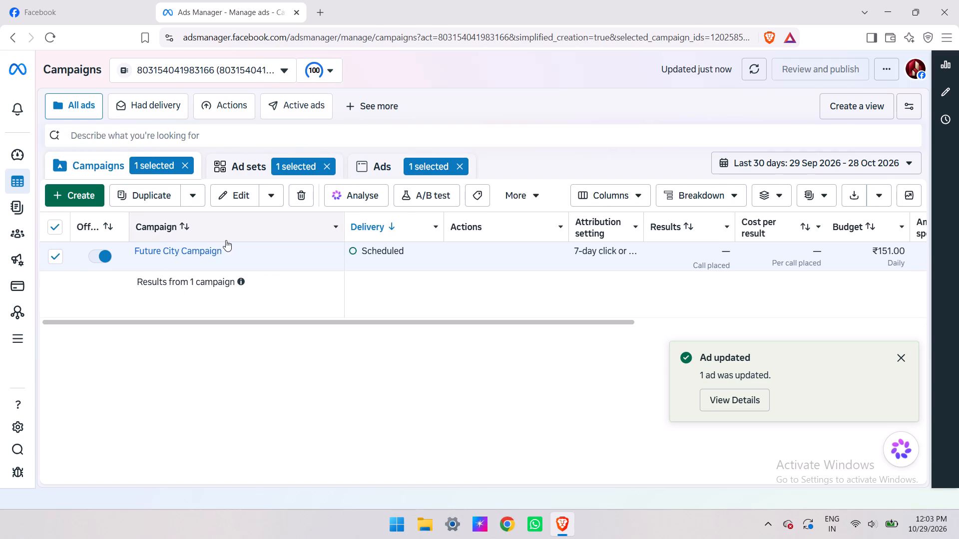
{"action": "left_click", "coordinate": [196, 254]}
{"action": "left_click", "coordinate": [196, 254]}
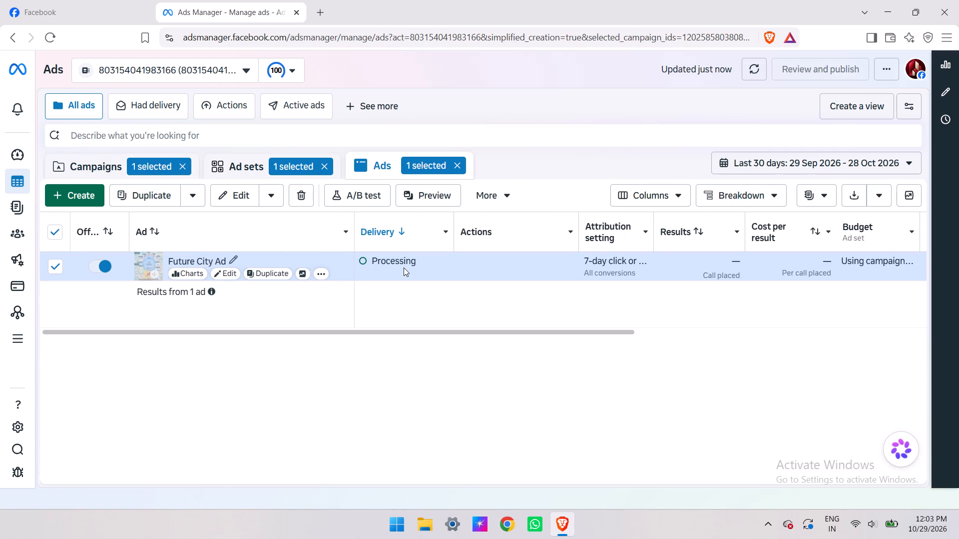
{"action": "left_click", "coordinate": [222, 275]}
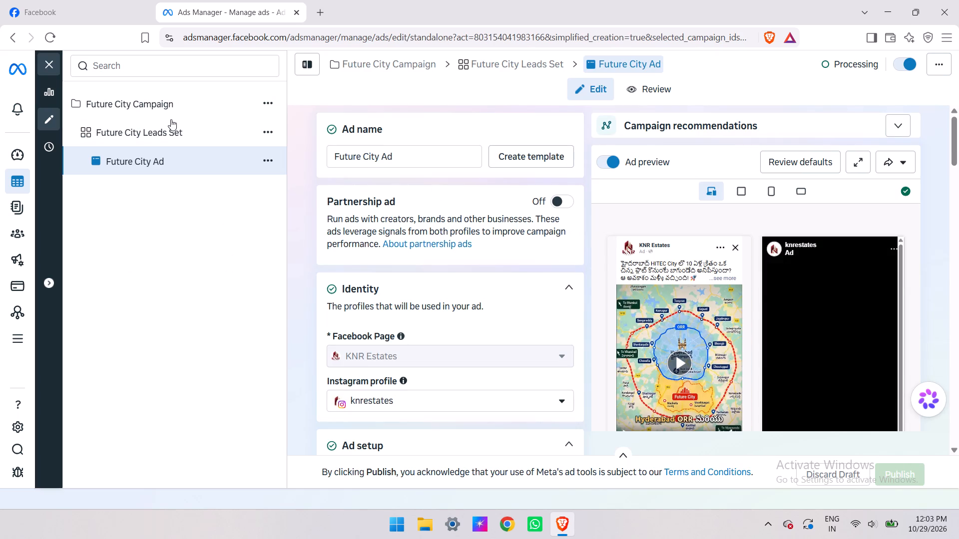
{"action": "left_click", "coordinate": [176, 112]}
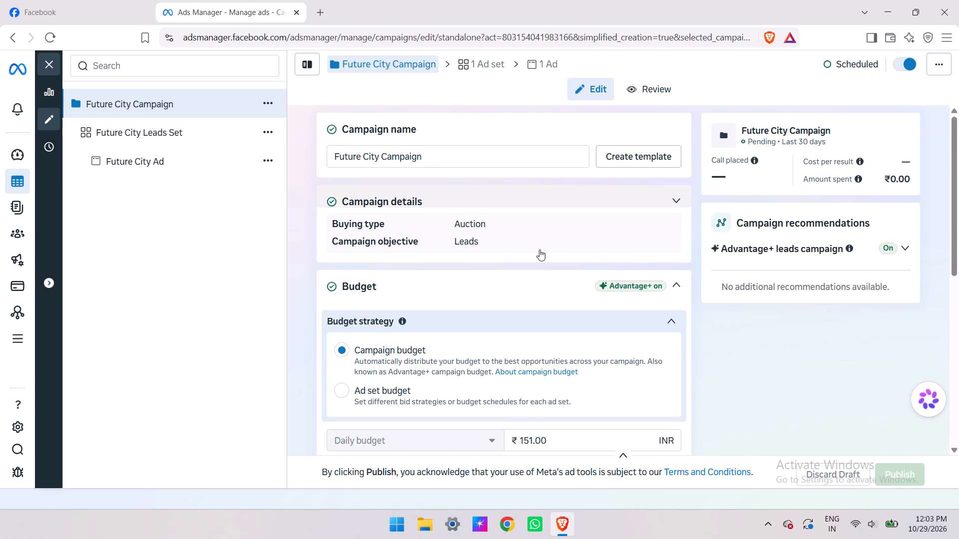
{"action": "scroll", "coordinate": [539, 250], "scroll_direction": "down", "scroll_amount": 3}
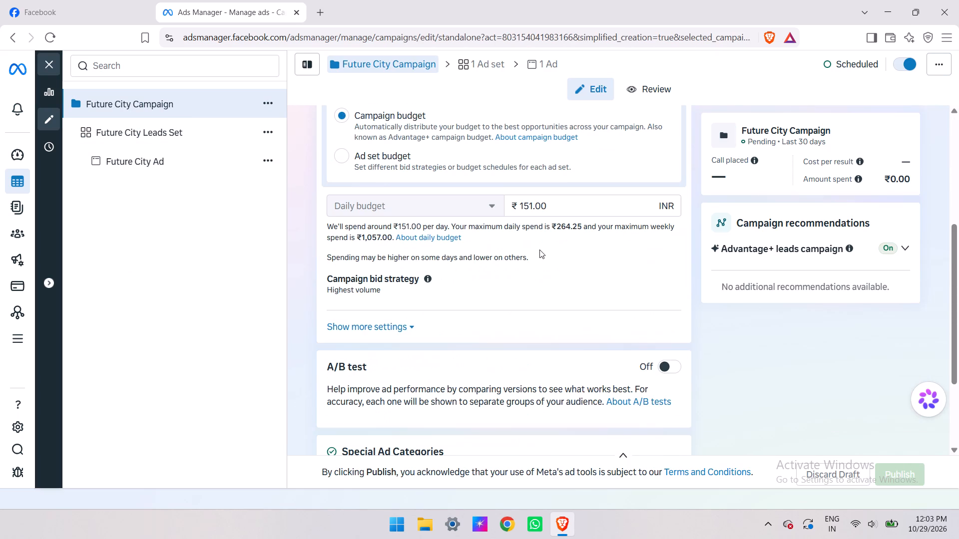
{"action": "scroll", "coordinate": [539, 250], "scroll_direction": "down", "scroll_amount": 3}
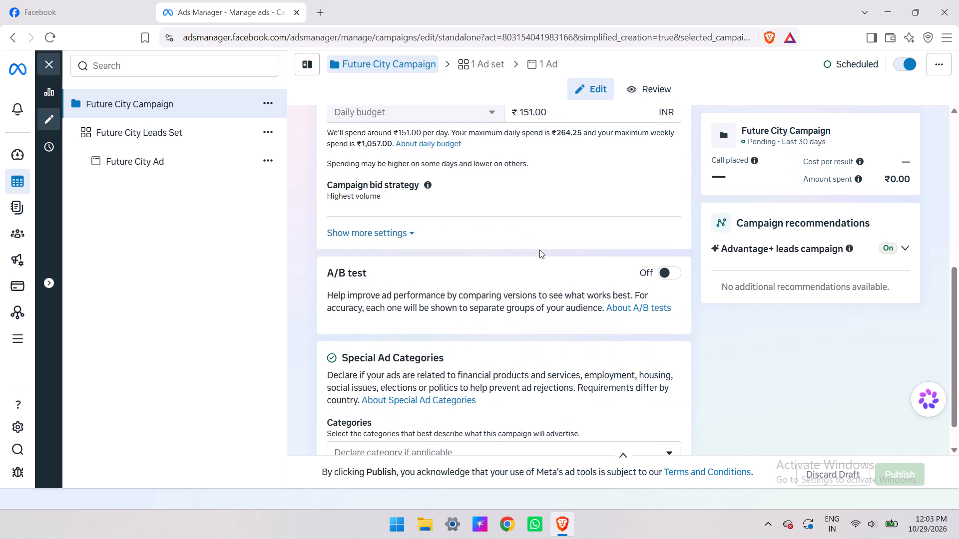
{"action": "scroll", "coordinate": [539, 250], "scroll_direction": "down", "scroll_amount": 1}
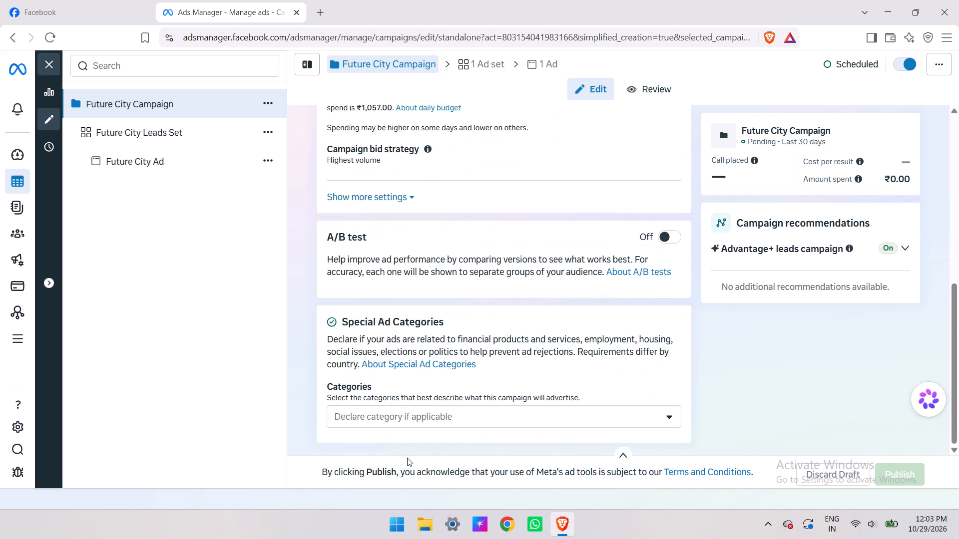
{"action": "left_click_drag", "start_coordinate": [436, 425], "coordinate": [222, 183]}
Review the Future City Leads Set ad set's conversion, schedule, audience, regulatory and placement settings.
{"action": "left_click", "coordinate": [175, 148]}
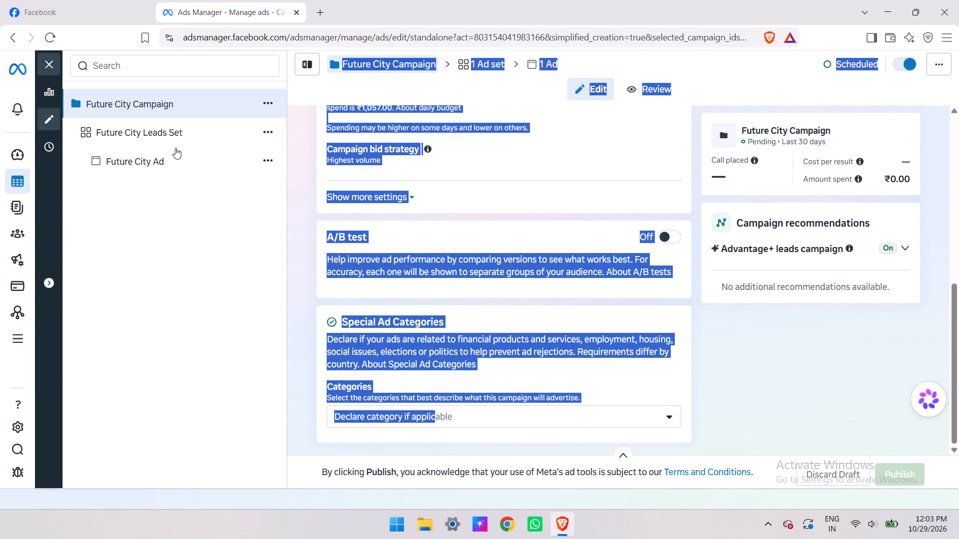
{"action": "left_click", "coordinate": [188, 141]}
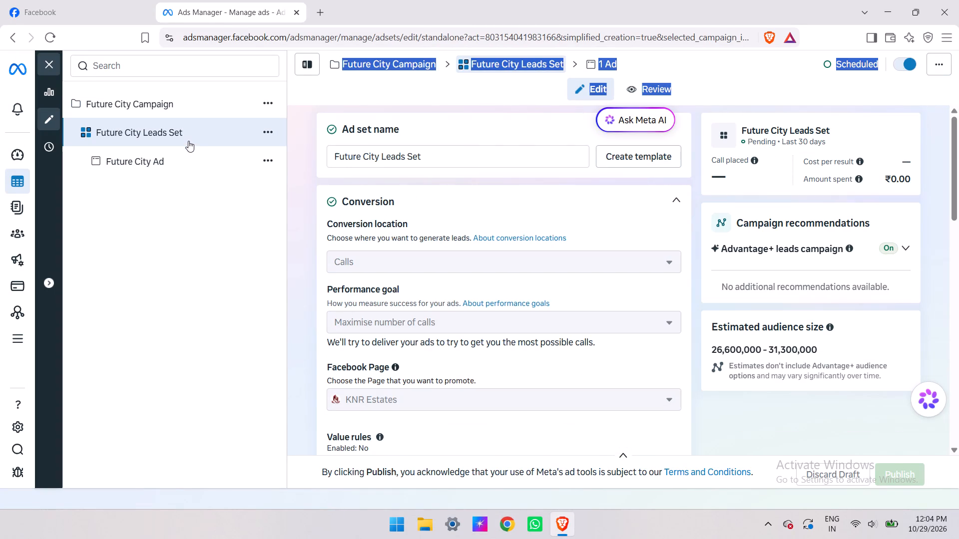
{"action": "scroll", "coordinate": [421, 223], "scroll_direction": "down", "scroll_amount": 2}
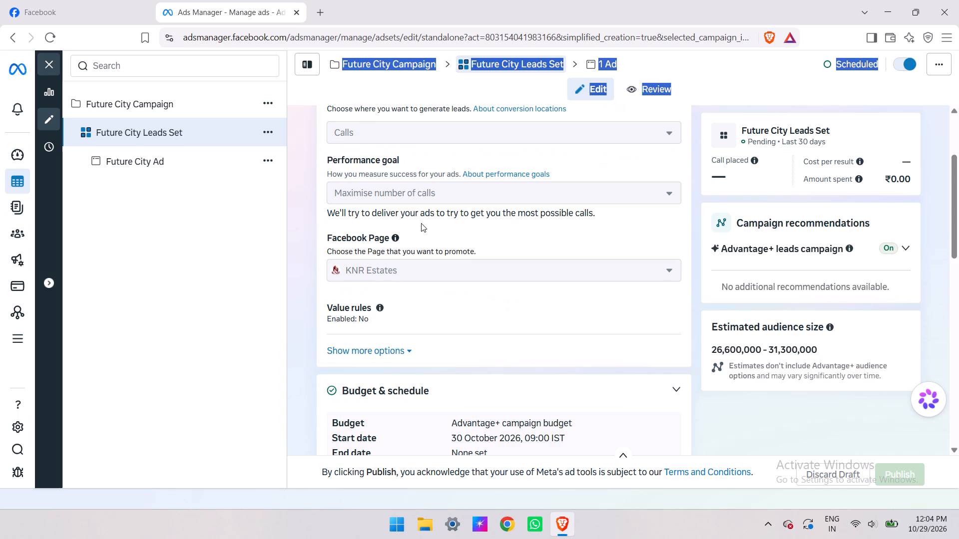
{"action": "scroll", "coordinate": [421, 223], "scroll_direction": "down", "scroll_amount": 2}
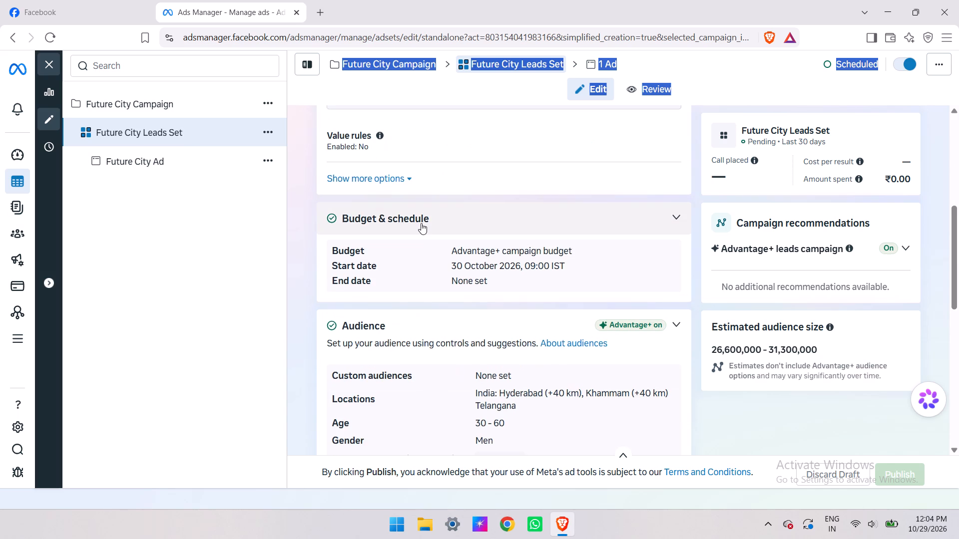
{"action": "scroll", "coordinate": [470, 279], "scroll_direction": "down", "scroll_amount": 2}
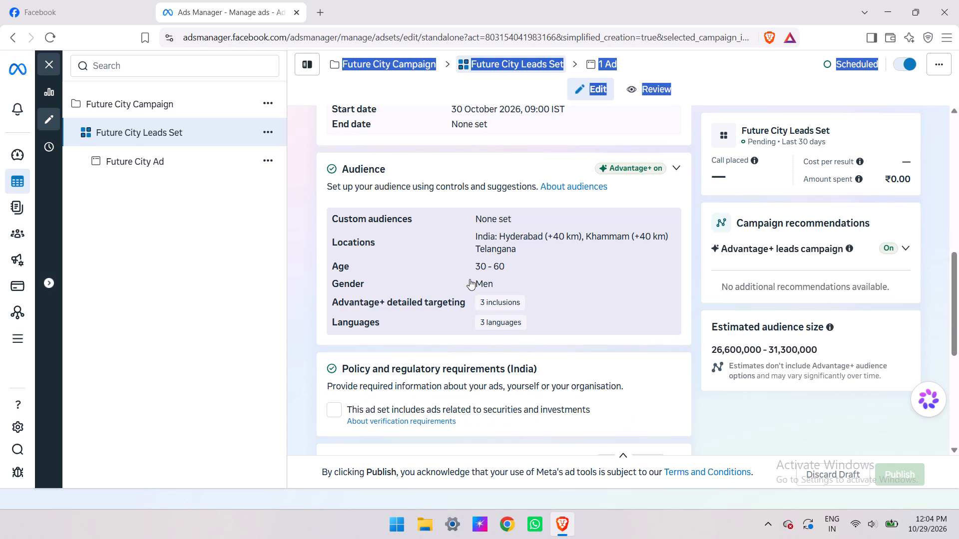
{"action": "left_click", "coordinate": [489, 295]}
{"action": "scroll", "coordinate": [489, 295], "scroll_direction": "down", "scroll_amount": 2}
{"action": "scroll", "coordinate": [511, 225], "scroll_direction": "down", "scroll_amount": 1}
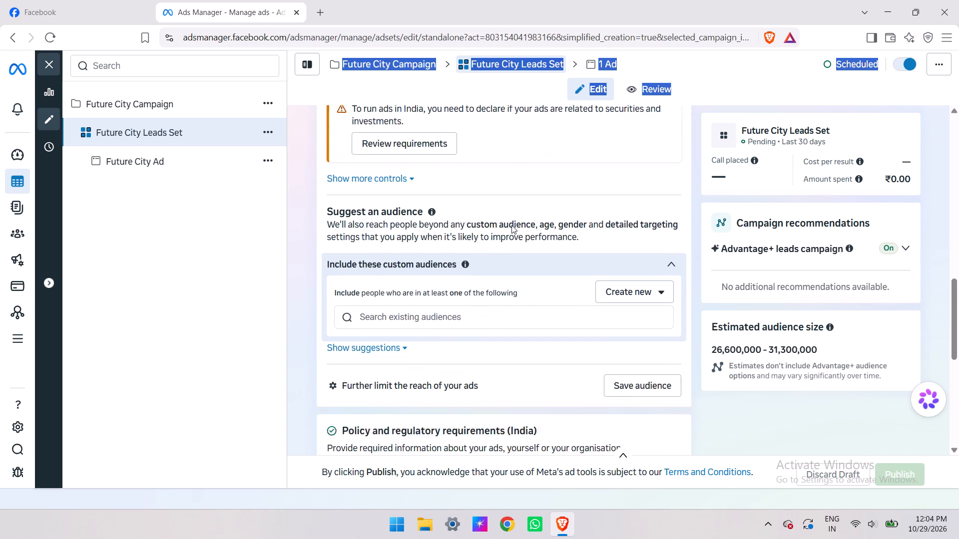
{"action": "scroll", "coordinate": [511, 225], "scroll_direction": "down", "scroll_amount": 1}
{"action": "scroll", "coordinate": [490, 344], "scroll_direction": "down", "scroll_amount": 3}
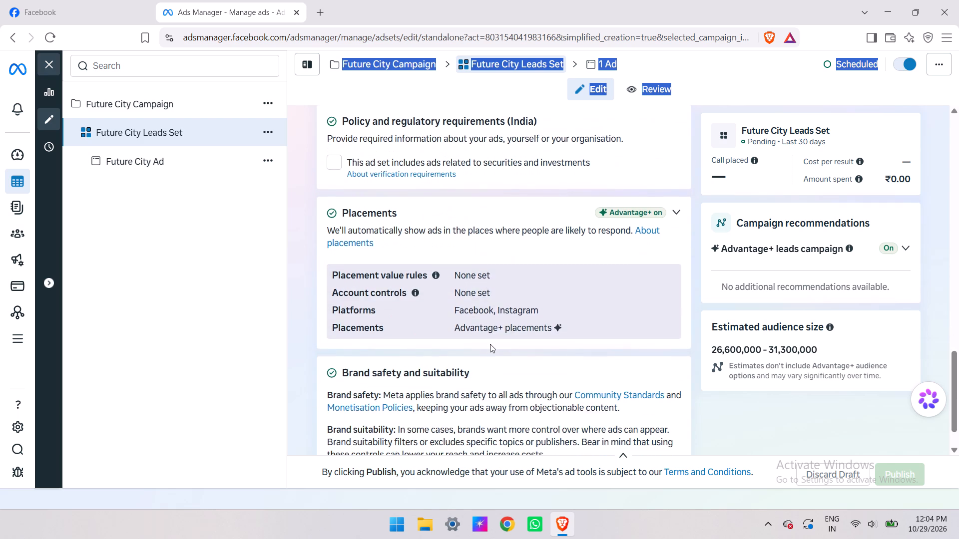
{"action": "scroll", "coordinate": [490, 344], "scroll_direction": "down", "scroll_amount": 3}
Review the Future City Ad's identity, setup, destination, creative and tracking settings, and examine its placement previews.
{"action": "left_click", "coordinate": [148, 157]}
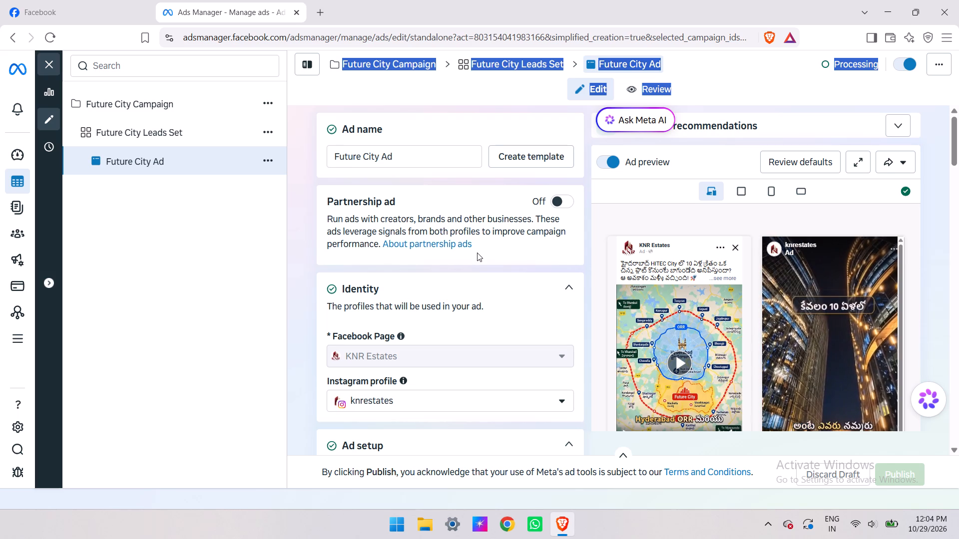
{"action": "scroll", "coordinate": [477, 253], "scroll_direction": "down", "scroll_amount": 1}
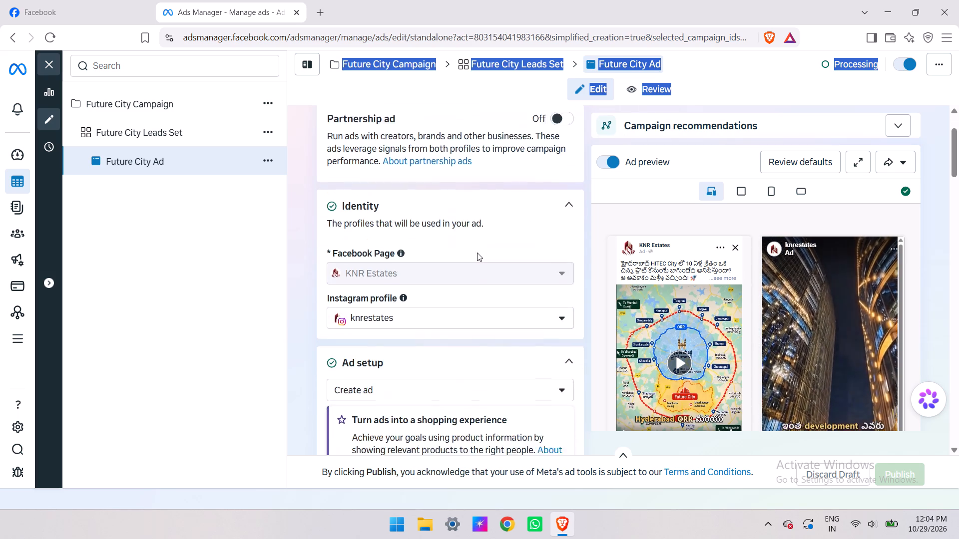
{"action": "scroll", "coordinate": [477, 253], "scroll_direction": "down", "scroll_amount": 4}
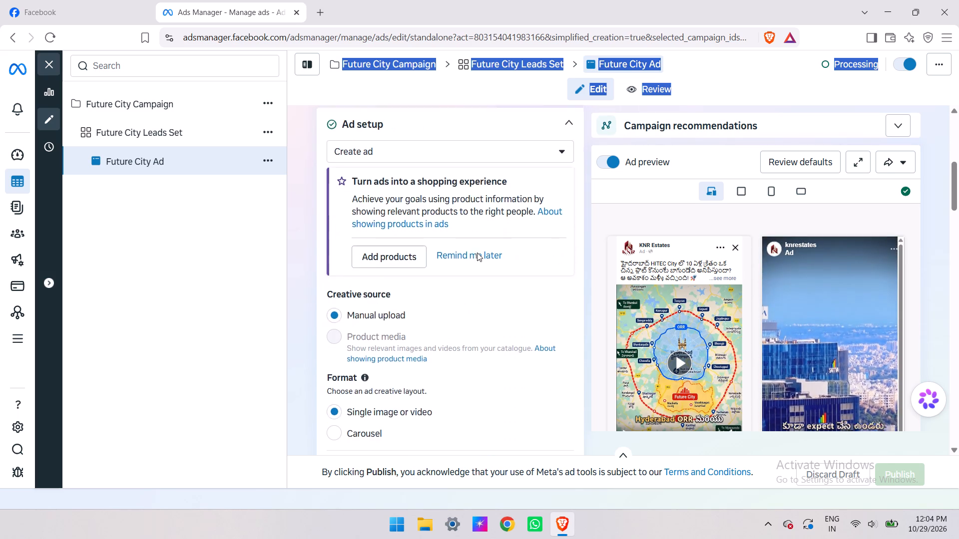
{"action": "scroll", "coordinate": [477, 253], "scroll_direction": "down", "scroll_amount": 4}
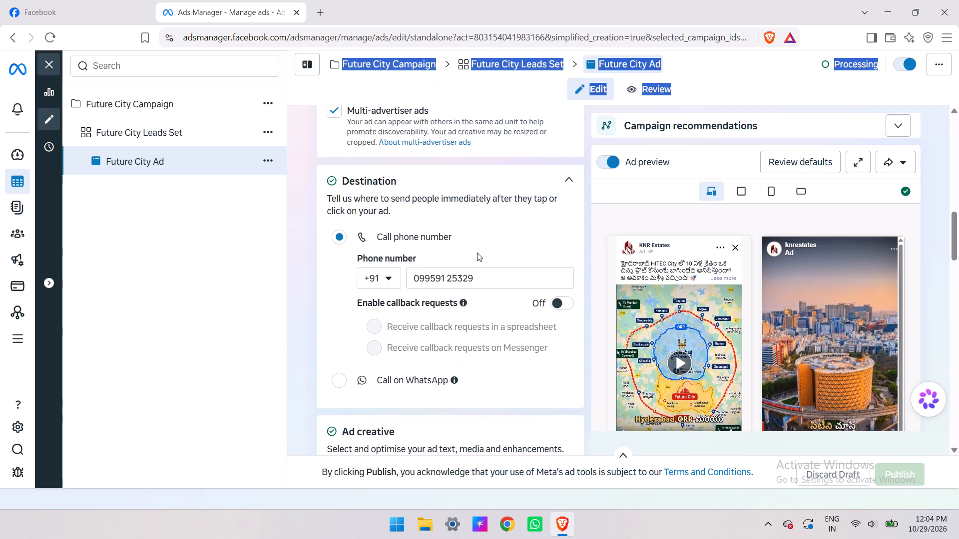
{"action": "scroll", "coordinate": [477, 253], "scroll_direction": "down", "scroll_amount": 4}
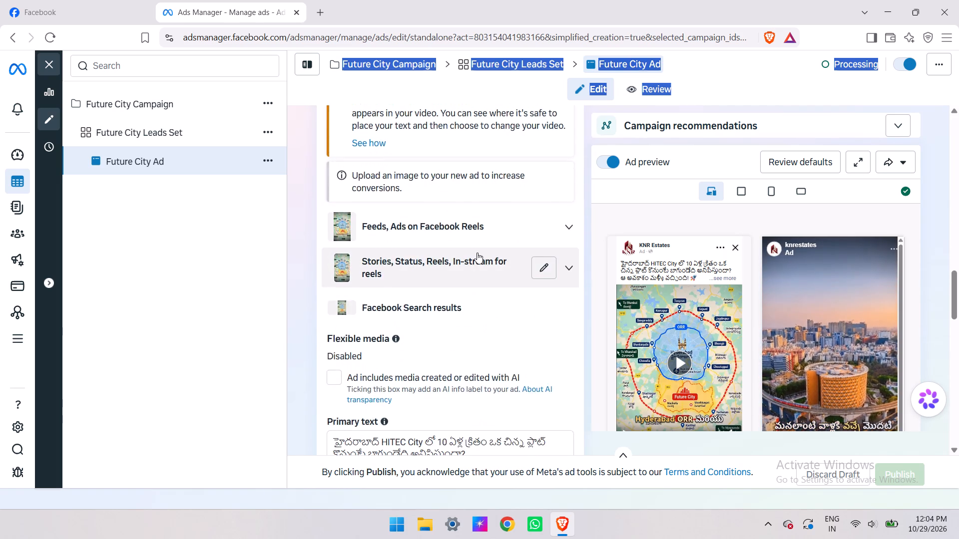
{"action": "scroll", "coordinate": [477, 253], "scroll_direction": "down", "scroll_amount": 8}
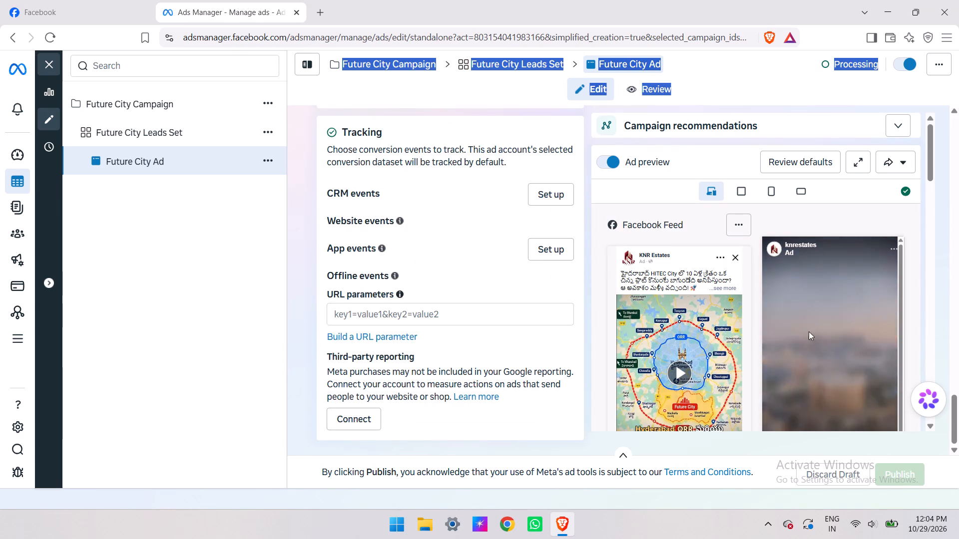
{"action": "scroll", "coordinate": [849, 324], "scroll_direction": "down", "scroll_amount": 4}
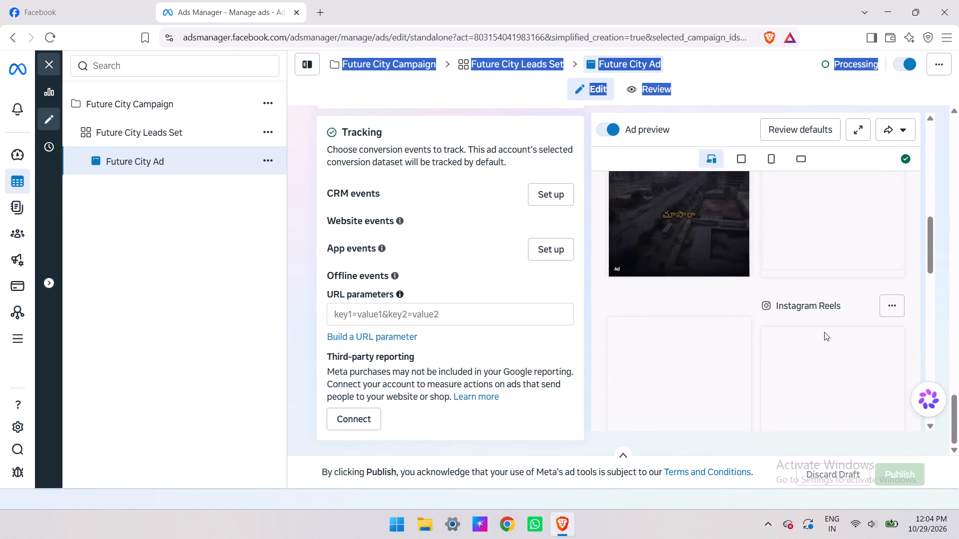
{"action": "scroll", "coordinate": [824, 332], "scroll_direction": "up", "scroll_amount": 2}
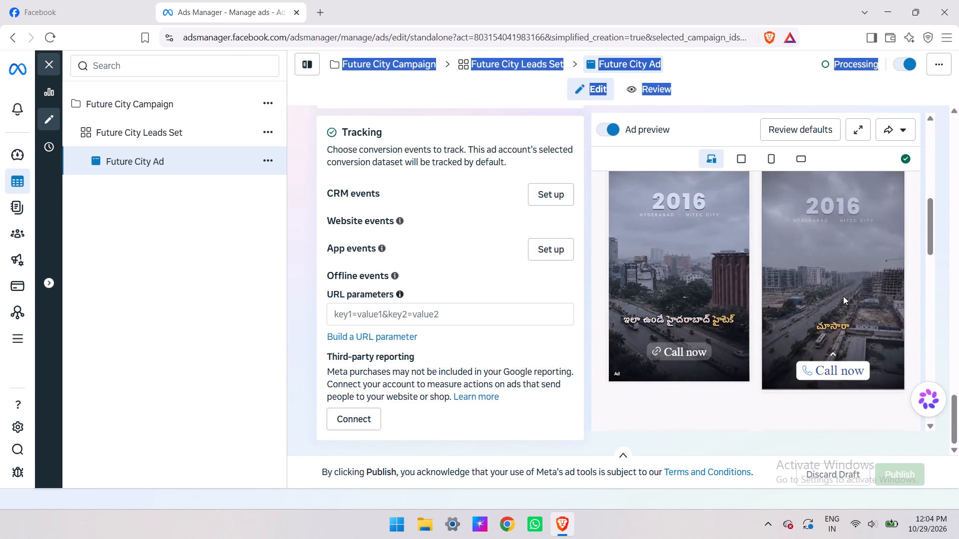
{"action": "scroll", "coordinate": [843, 296], "scroll_direction": "up", "scroll_amount": 2}
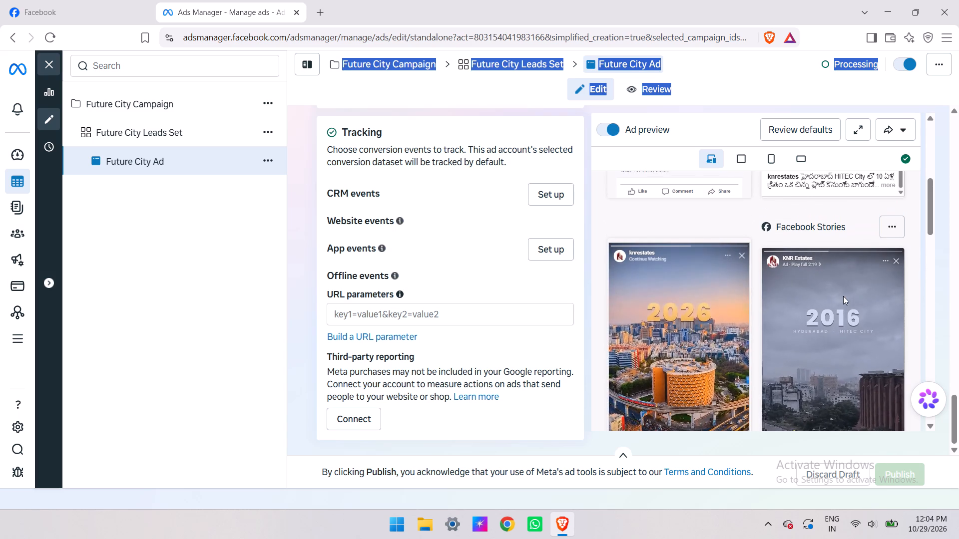
{"action": "scroll", "coordinate": [843, 296], "scroll_direction": "up", "scroll_amount": 8}
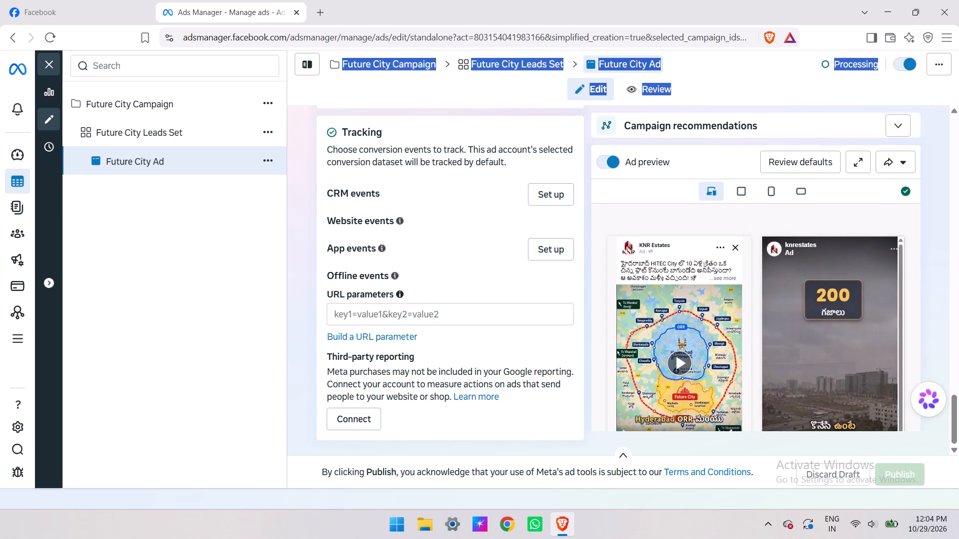
{"action": "scroll", "coordinate": [451, 308], "scroll_direction": "down", "scroll_amount": 3}
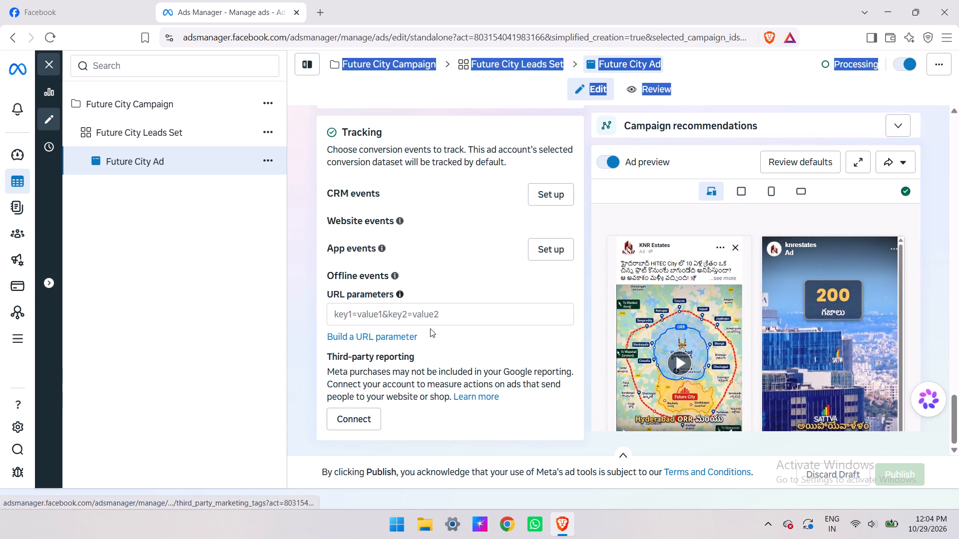
{"action": "scroll", "coordinate": [430, 328], "scroll_direction": "up", "scroll_amount": 8}
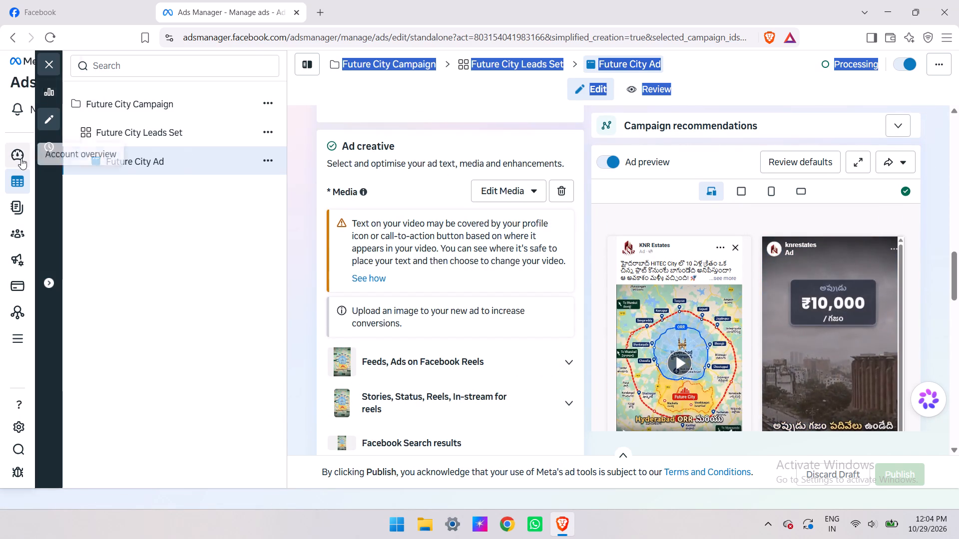
View the account overview, reload Ads Manager from the base address adsmanager.facebook.com, and dismiss the ad blocker notice.
{"action": "left_click", "coordinate": [21, 158]}
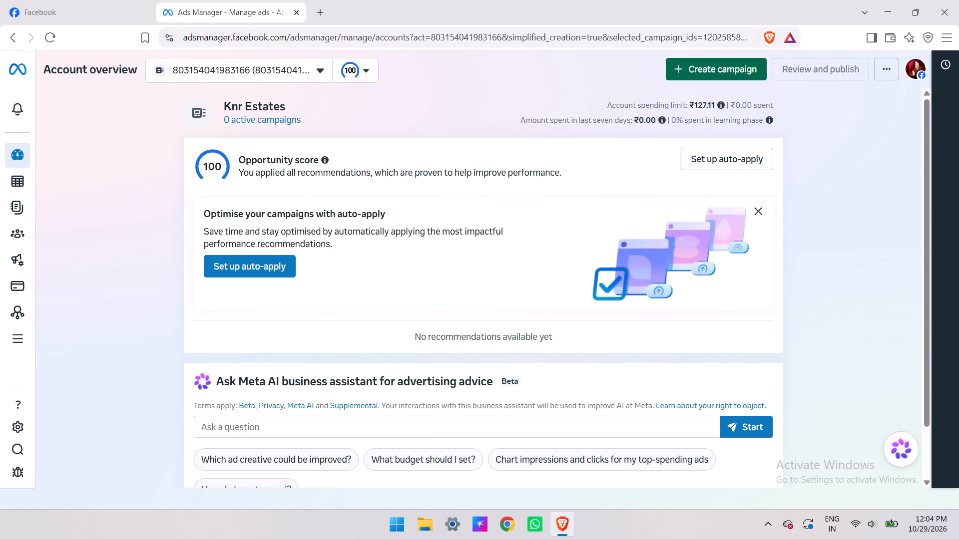
{"action": "left_click_drag", "start_coordinate": [289, 37], "coordinate": [763, 31]}
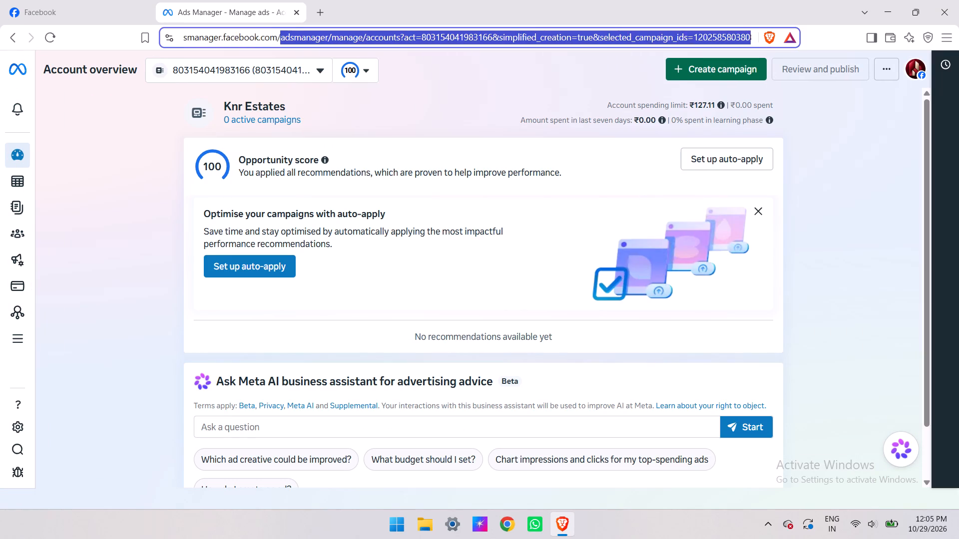
{"action": "left_click_drag", "start_coordinate": [763, 31], "coordinate": [763, 32]}
{"action": "key", "text": "BackSpace"}
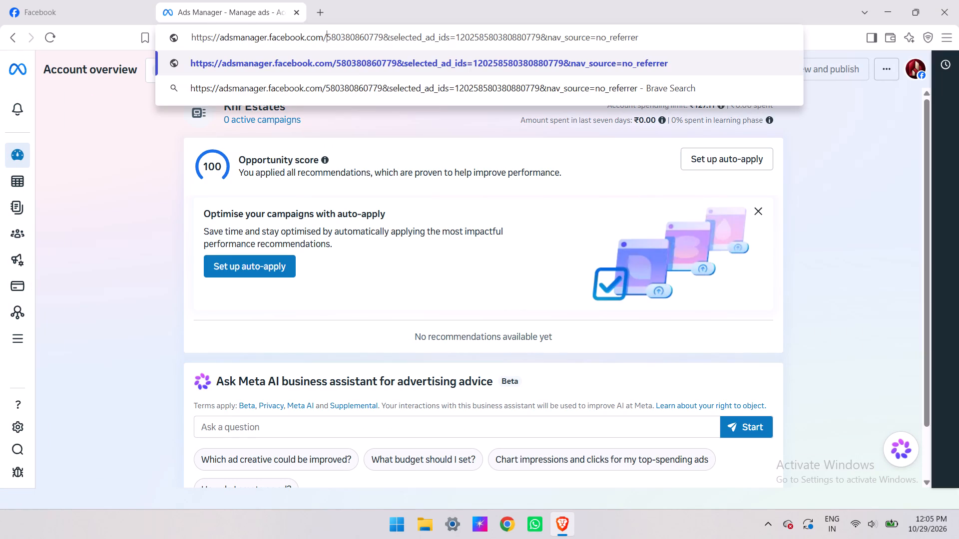
{"action": "left_click_drag", "start_coordinate": [705, 33], "coordinate": [387, 41]}
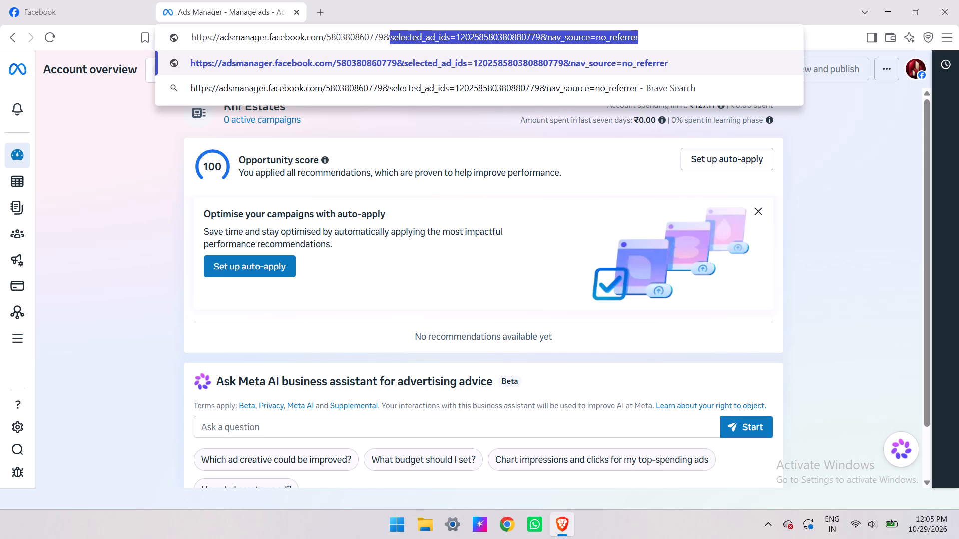
{"action": "left_click_drag", "start_coordinate": [387, 41], "coordinate": [332, 45]}
{"action": "key", "text": "BackSpace"}
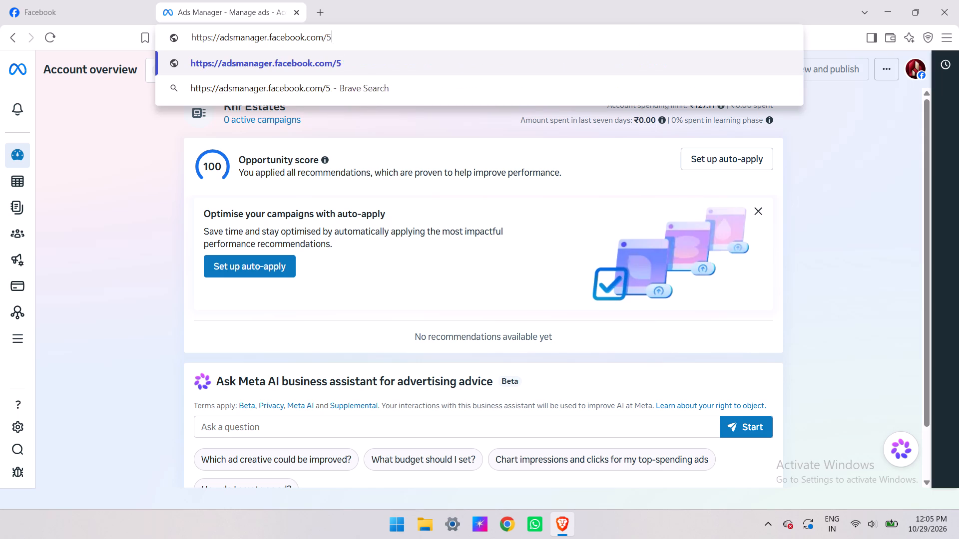
{"action": "key", "text": "BackSpace"}
{"action": "key", "text": "Return"}
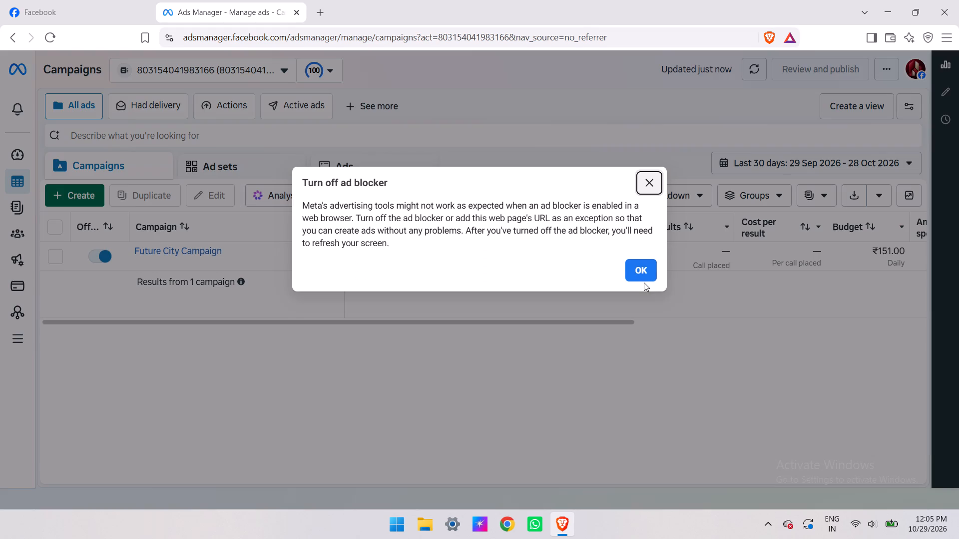
{"action": "left_click", "coordinate": [631, 264]}
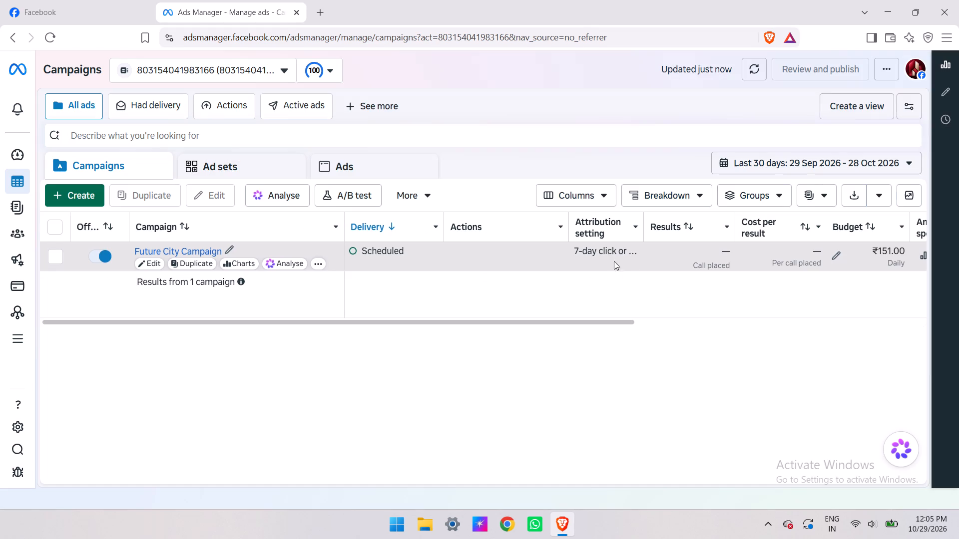
Check the Future City Ad's delivery status within its campaign and ad set, and close the browser window.
{"action": "left_click", "coordinate": [213, 250]}
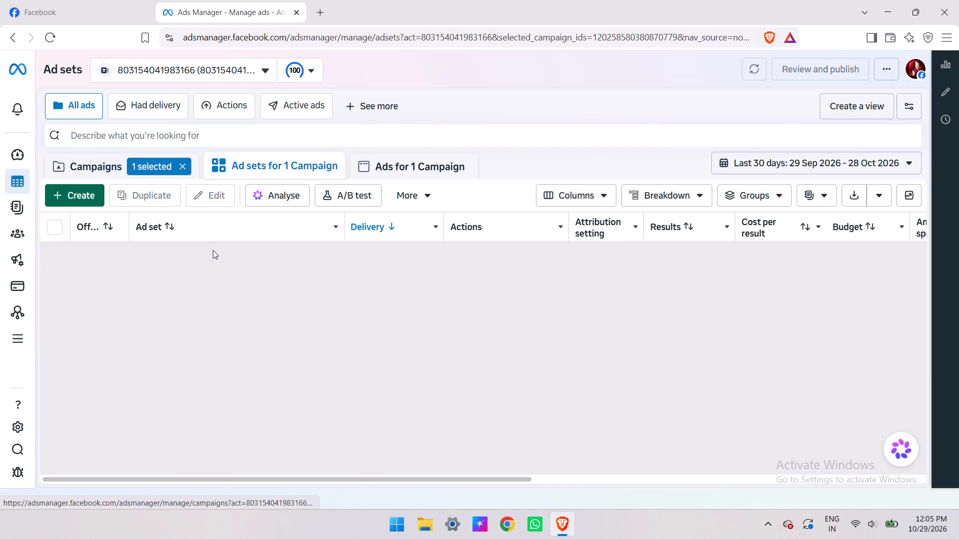
{"action": "left_click", "coordinate": [213, 250]}
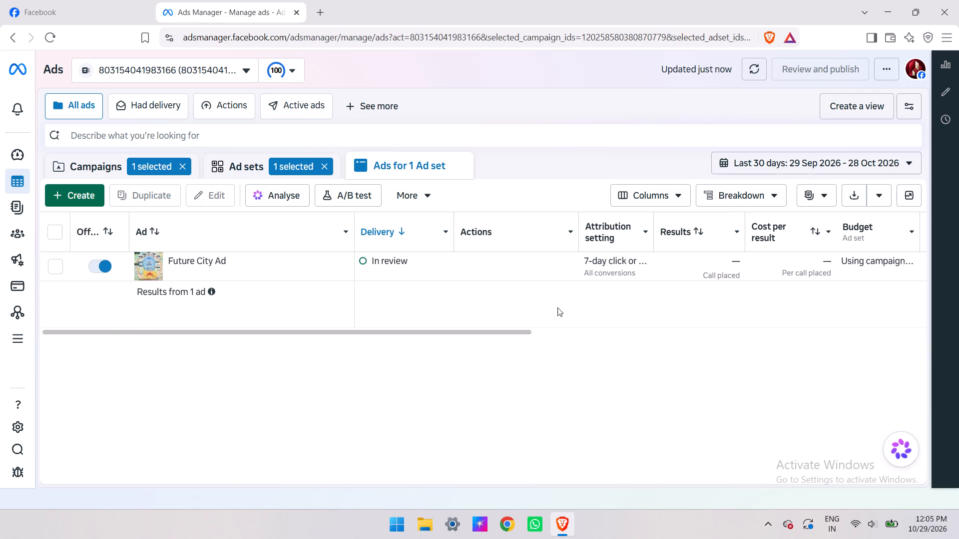
{"action": "scroll", "coordinate": [557, 307], "scroll_direction": "left", "scroll_amount": 3}
{"action": "scroll", "coordinate": [557, 307], "scroll_direction": "right", "scroll_amount": 2}
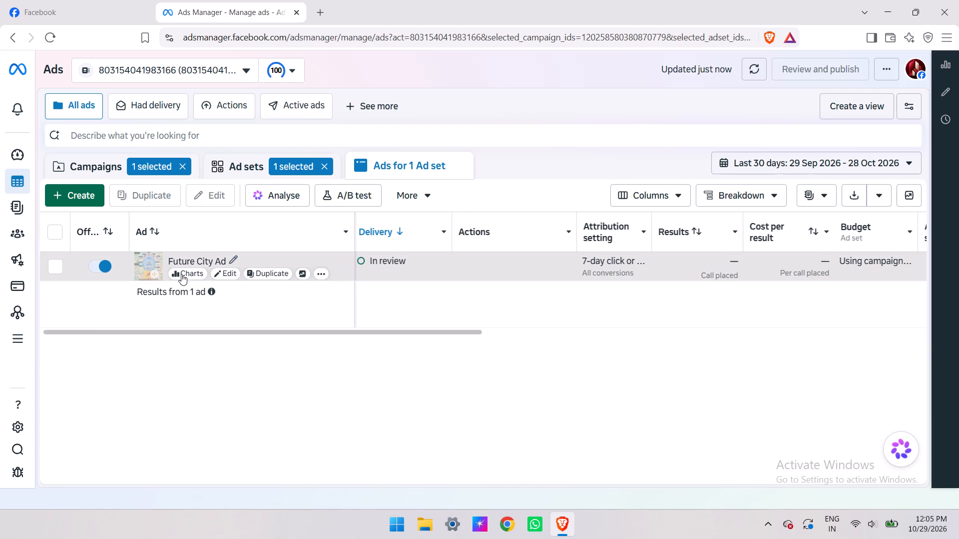
{"action": "left_click", "coordinate": [958, 0]}
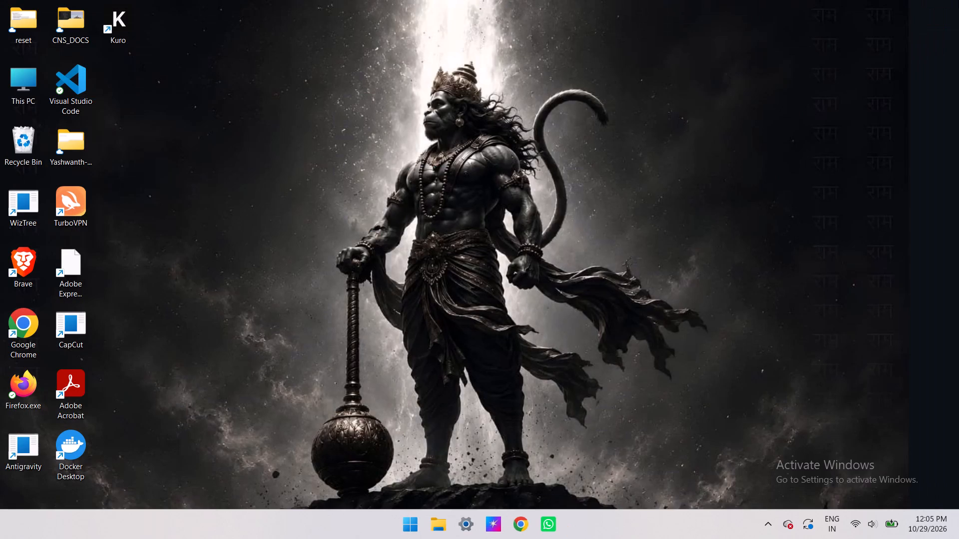
Reopen the Brave browser and load Instagram in a new tab in place of the Ads Manager tab.
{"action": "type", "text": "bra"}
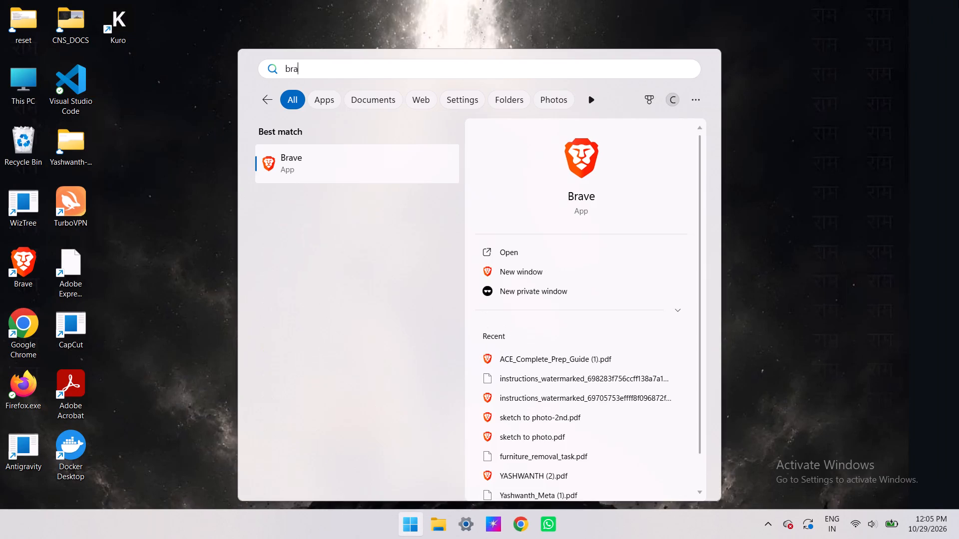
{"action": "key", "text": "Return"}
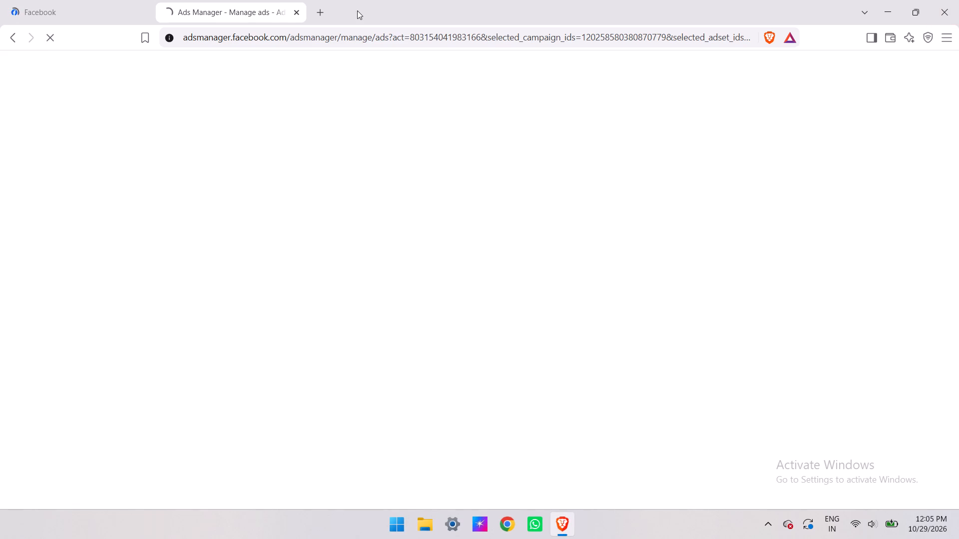
{"action": "left_click", "coordinate": [312, 10]}
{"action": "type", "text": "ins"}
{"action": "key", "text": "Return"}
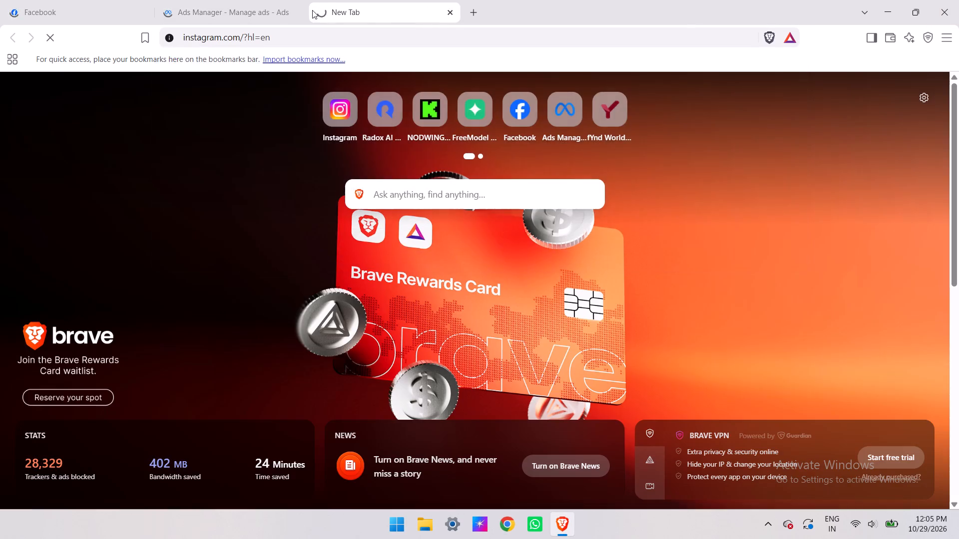
{"action": "left_click", "coordinate": [293, 10]}
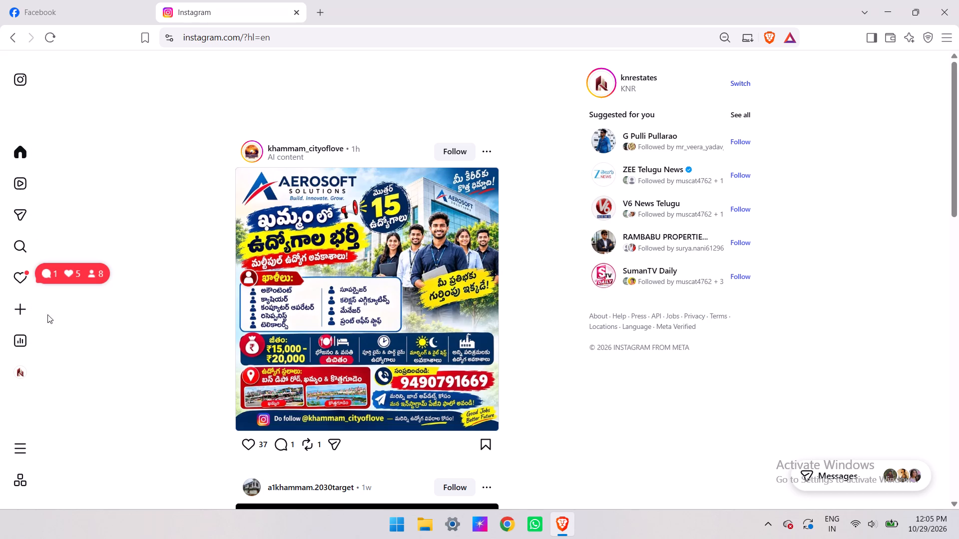
Check the Instagram account's latest notifications and close them.
{"action": "left_click", "coordinate": [20, 282]}
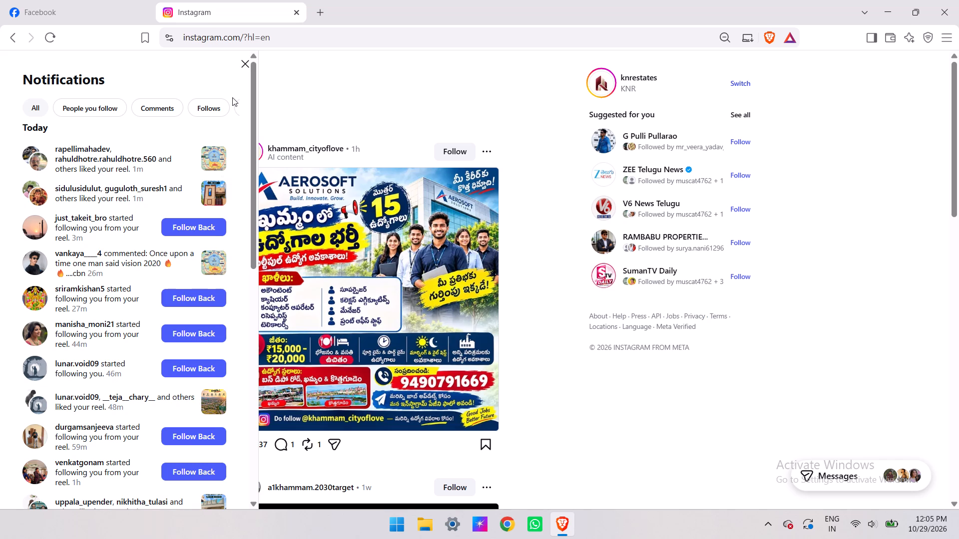
{"action": "left_click", "coordinate": [244, 62]}
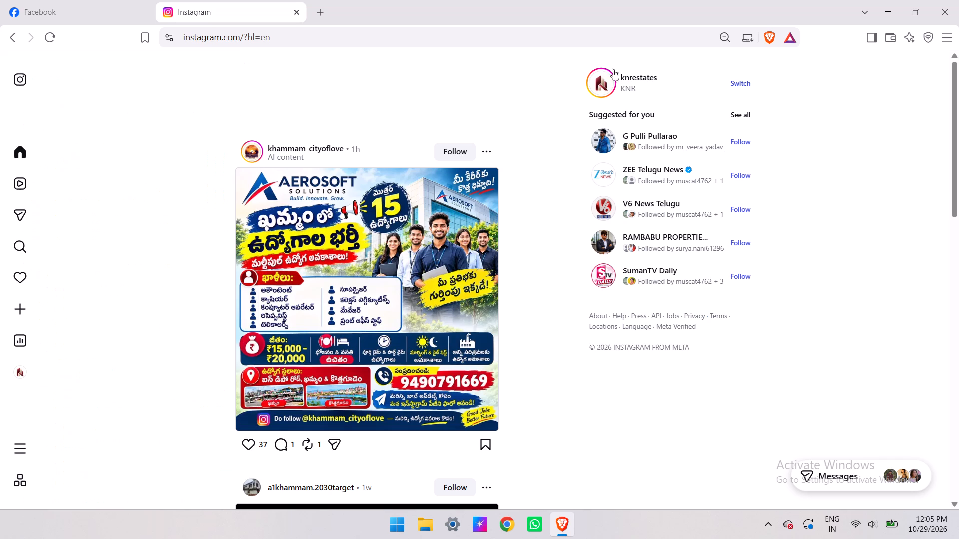
From the knrestates profile, open the Hyderabad Future City reel, read its caption and all comments, and close it.
{"action": "left_click", "coordinate": [636, 81]}
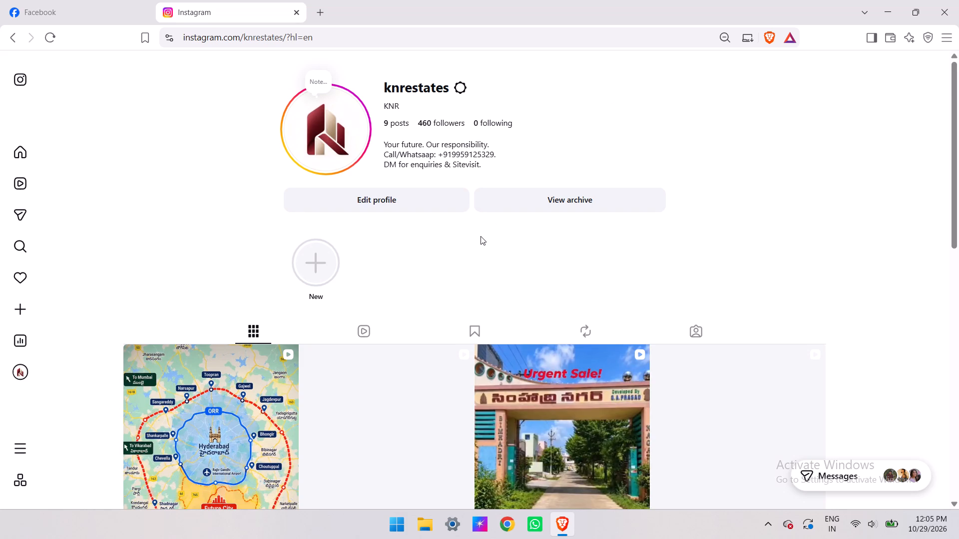
{"action": "scroll", "coordinate": [480, 236], "scroll_direction": "down", "scroll_amount": 1}
{"action": "left_click", "coordinate": [206, 405]}
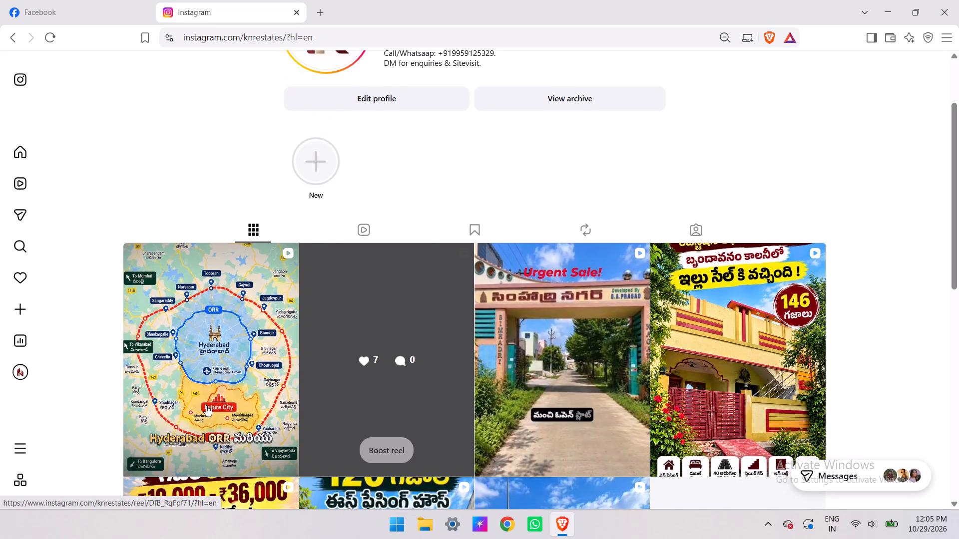
{"action": "left_click", "coordinate": [493, 422]}
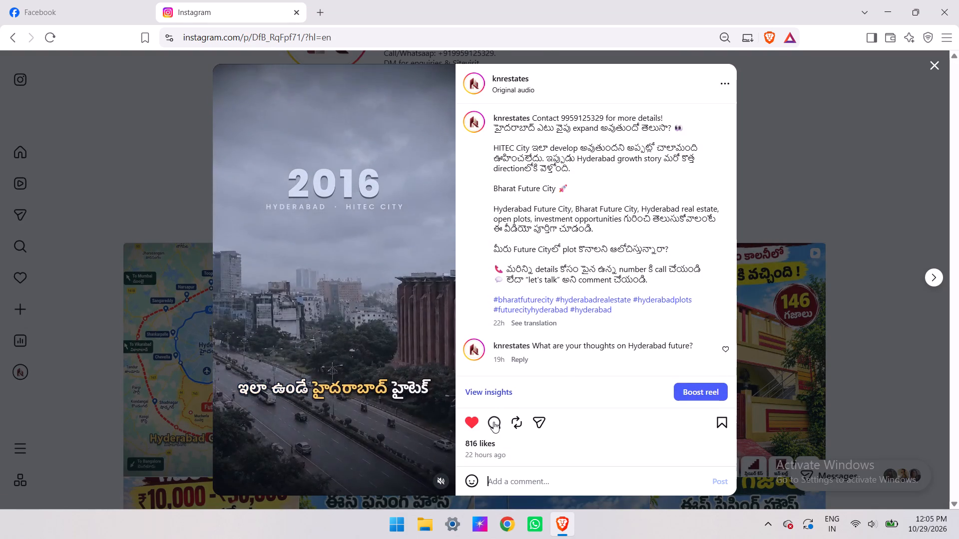
{"action": "scroll", "coordinate": [594, 331], "scroll_direction": "down", "scroll_amount": 1}
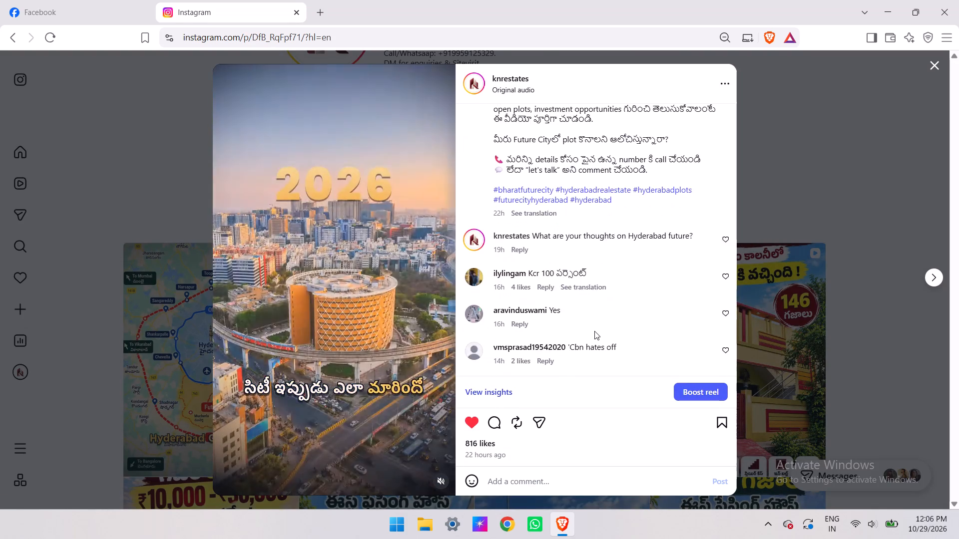
{"action": "scroll", "coordinate": [594, 331], "scroll_direction": "down", "scroll_amount": 1}
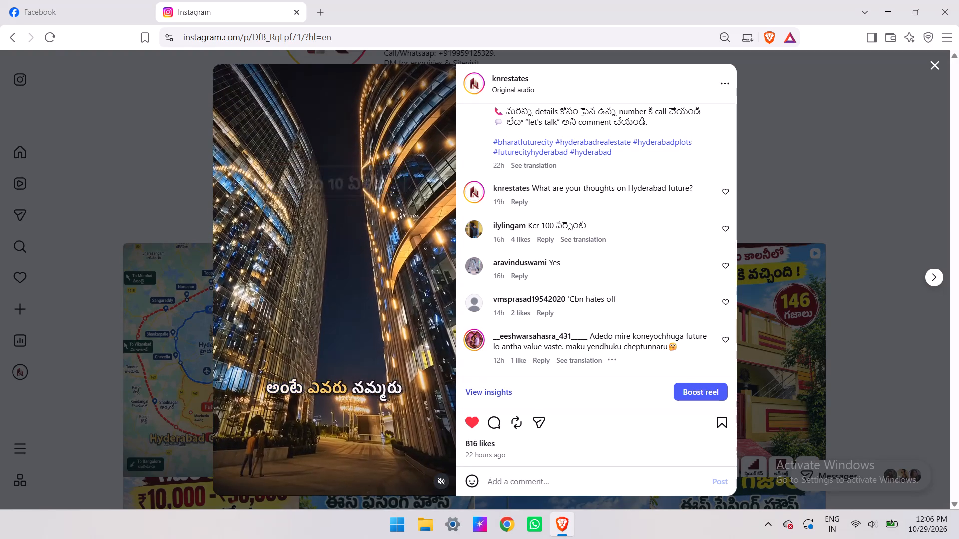
{"action": "scroll", "coordinate": [594, 331], "scroll_direction": "down", "scroll_amount": 2}
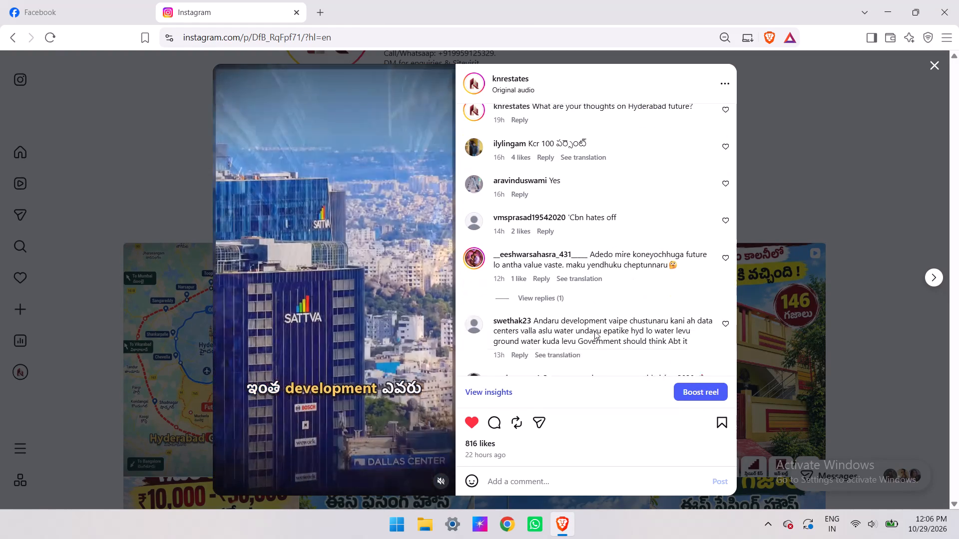
{"action": "scroll", "coordinate": [594, 331], "scroll_direction": "down", "scroll_amount": 2}
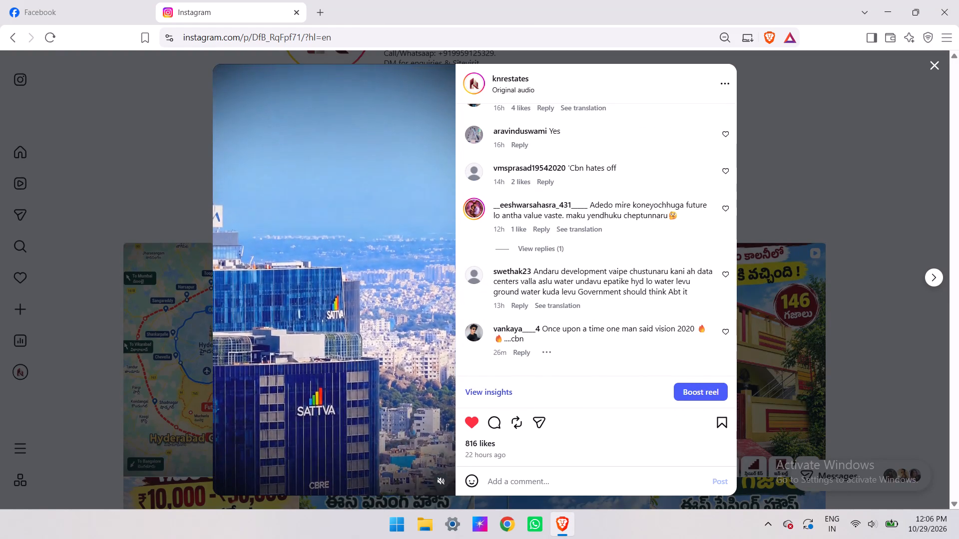
{"action": "scroll", "coordinate": [594, 331], "scroll_direction": "down", "scroll_amount": 1}
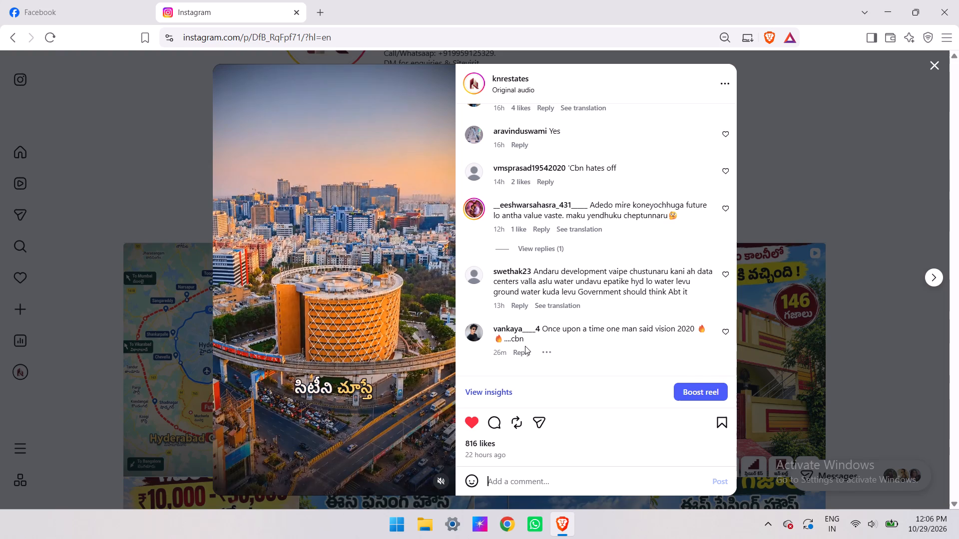
{"action": "left_click", "coordinate": [520, 339]}
{"action": "scroll", "coordinate": [606, 326], "scroll_direction": "down", "scroll_amount": 1}
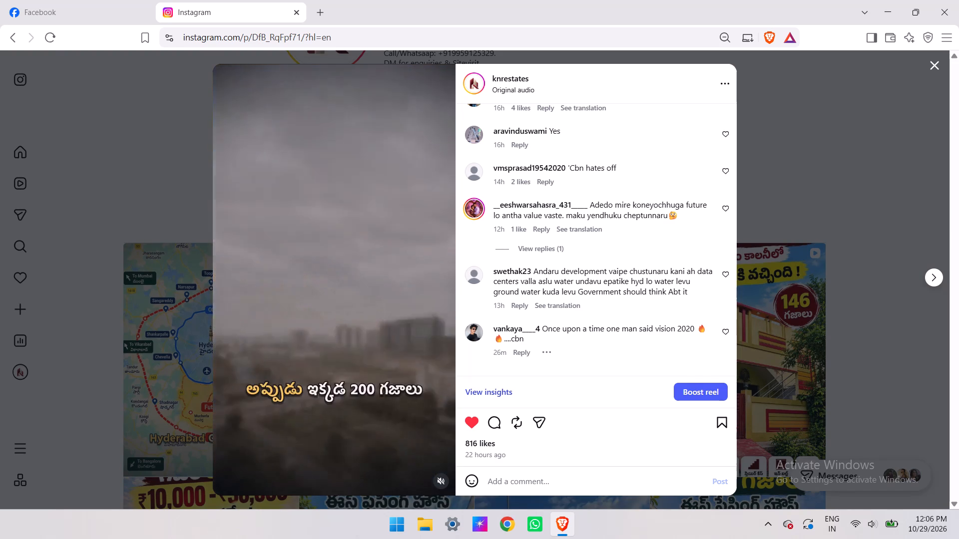
{"action": "scroll", "coordinate": [606, 326], "scroll_direction": "up", "scroll_amount": 7}
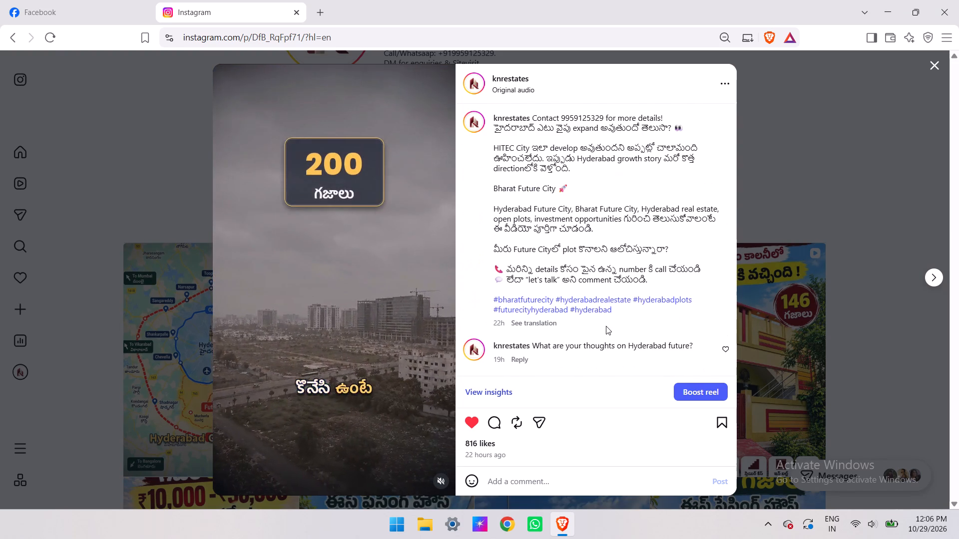
{"action": "left_click", "coordinate": [828, 185]}
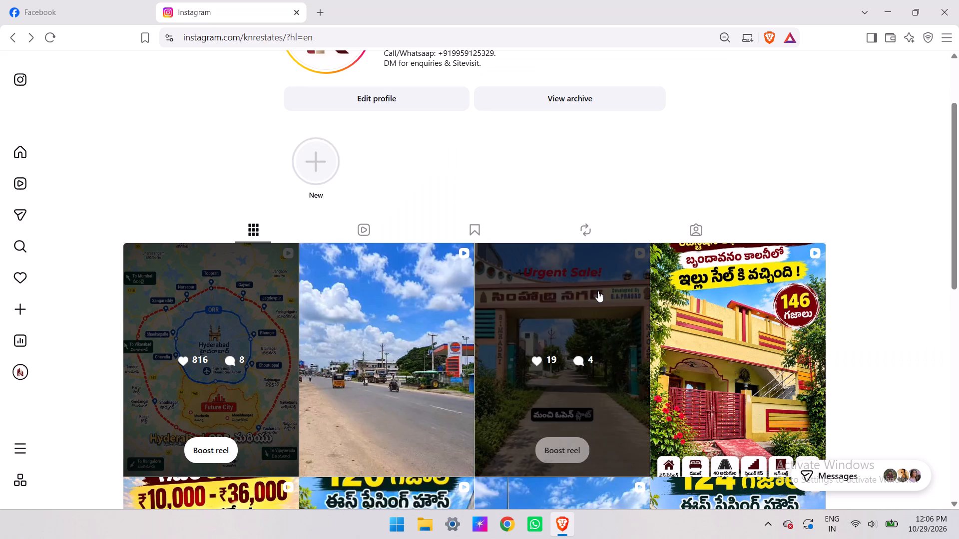
Look over the other reels on the knrestates profile.
{"action": "scroll", "coordinate": [598, 291], "scroll_direction": "down", "scroll_amount": 1}
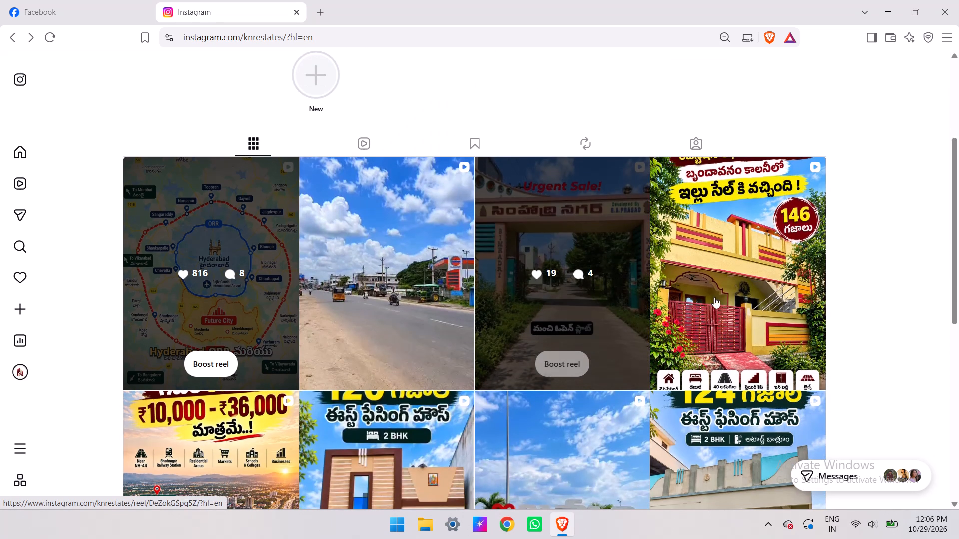